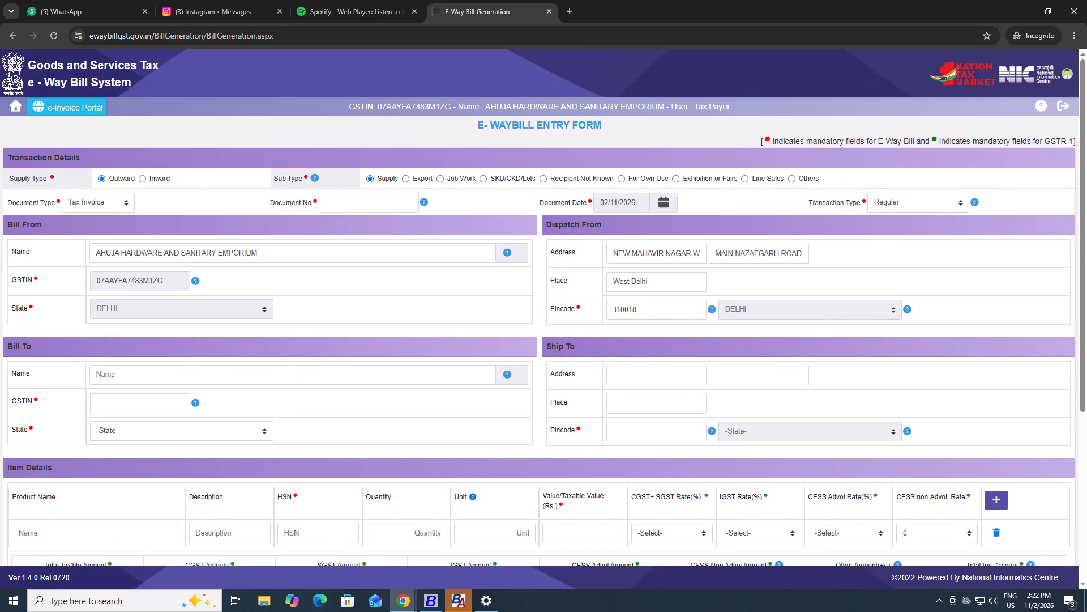
# Switch to Busy 21 to look up the invoice number for the e-way bill's Document No field.
pyautogui.click(332, 195)
pyautogui.hotkey('alt', 'Tab')
pyautogui.hotkey('alt', 'Tab')
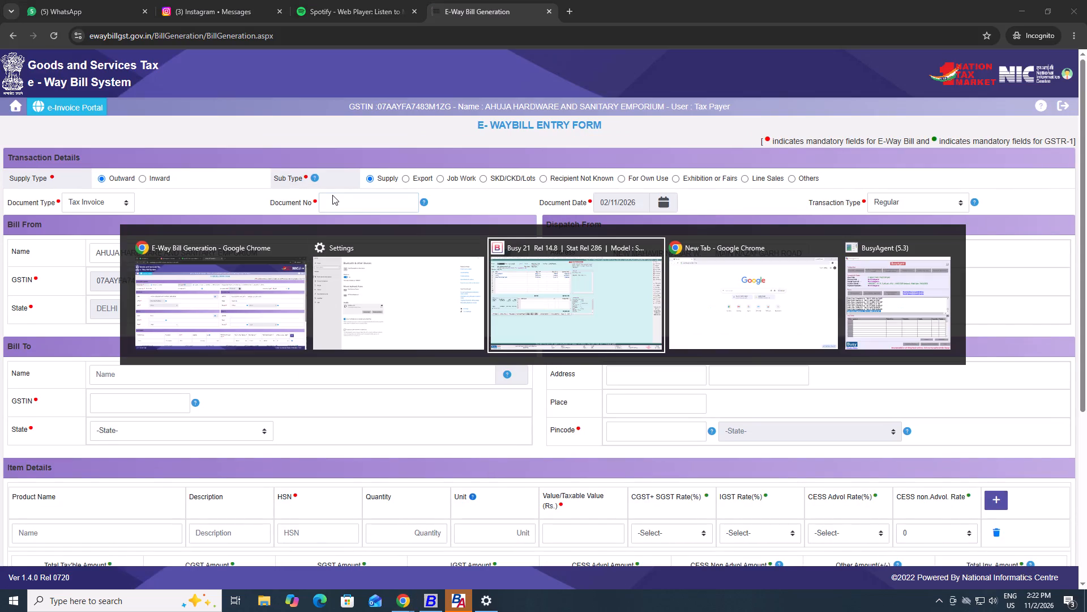
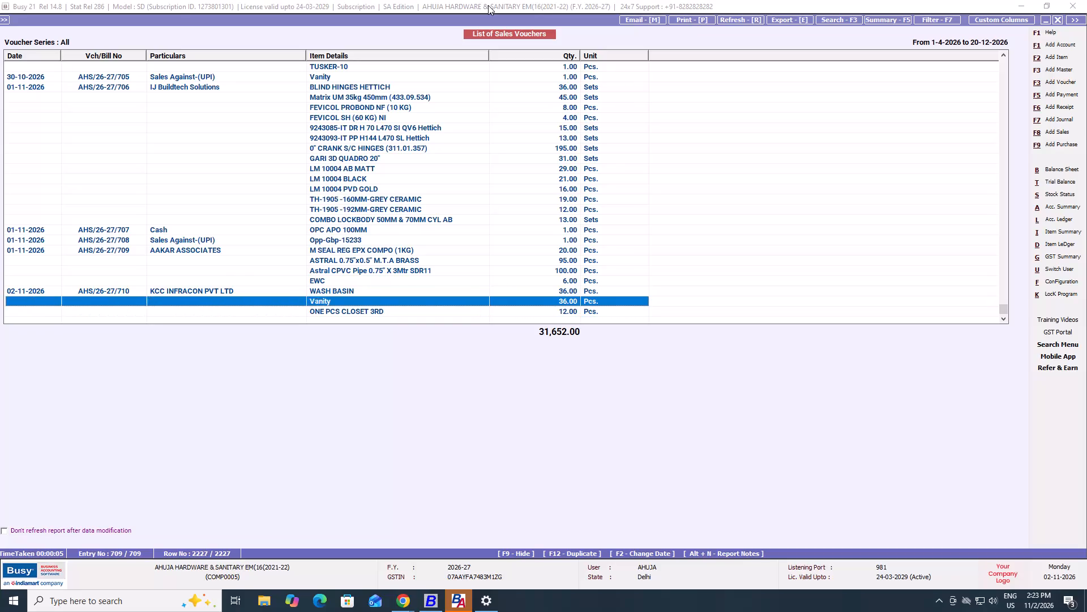
# Regenerate the List of Sales Vouchers report for all voucher series.
pyautogui.press('Down')
pyautogui.press('Down')
pyautogui.press('Down')
pyautogui.press('Escape')
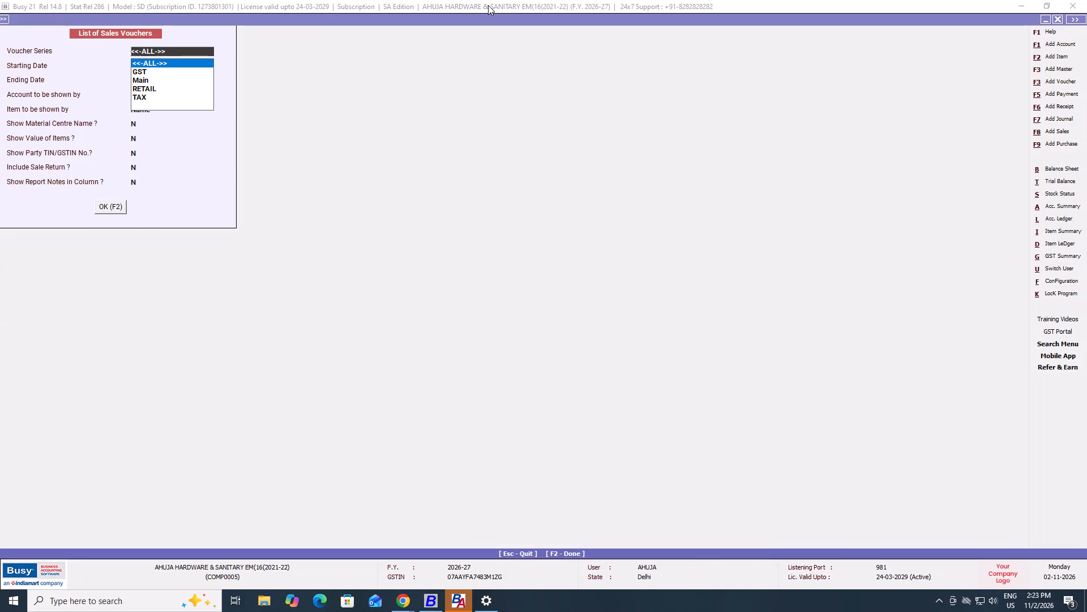
pyautogui.press('F2')
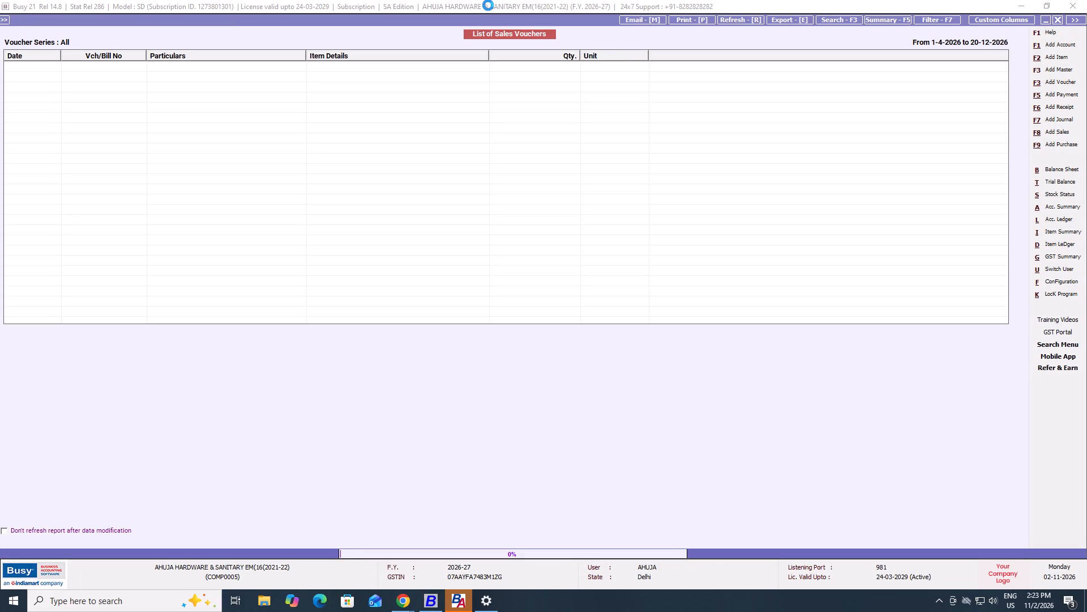
pyautogui.press('End')
pyautogui.press('End')
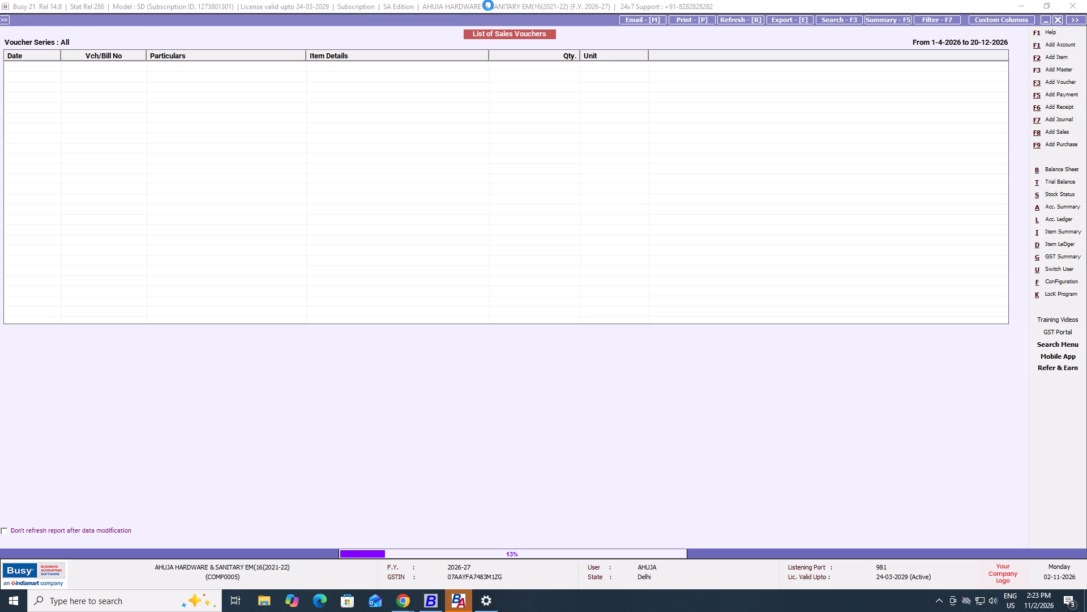
pyautogui.press('End')
pyautogui.press('End')
pyautogui.press('End')
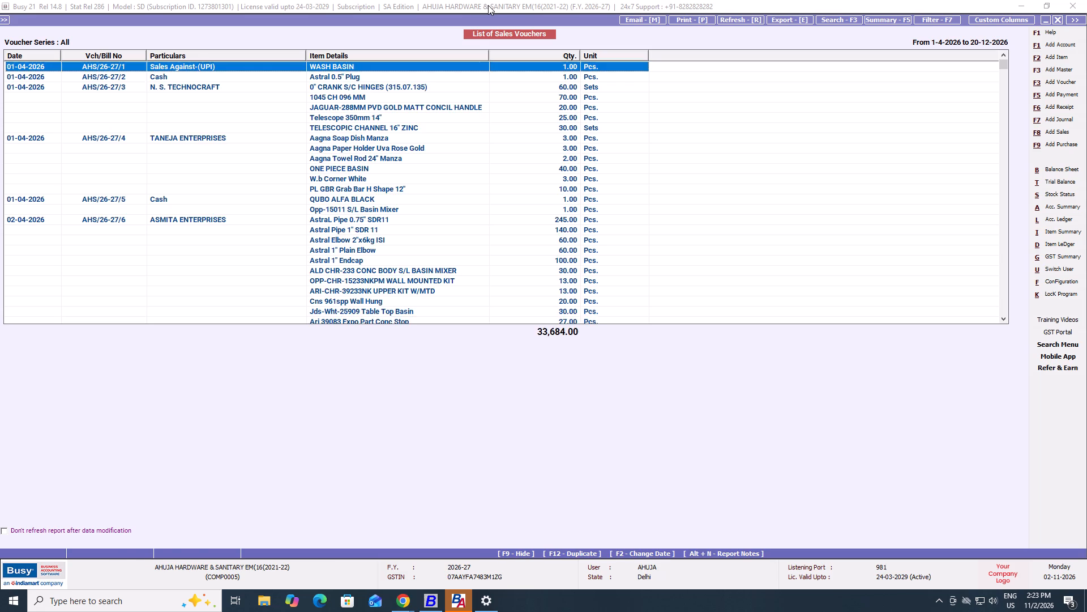
# Open sales voucher AHS/26-27/712 for Super Tent & Furniture House from the end of the list.
pyautogui.press('End')
pyautogui.press('Up')
pyautogui.press('Up')
pyautogui.press('Up')
pyautogui.press('Up')
pyautogui.press('Up')
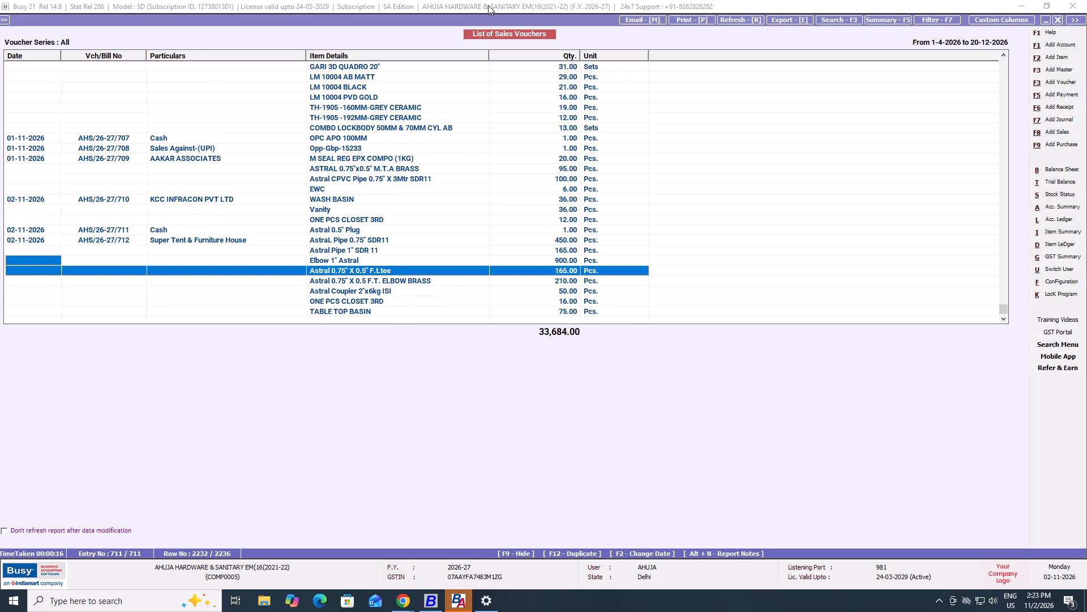
pyautogui.press('Up')
pyautogui.press('Up')
pyautogui.press('Return')
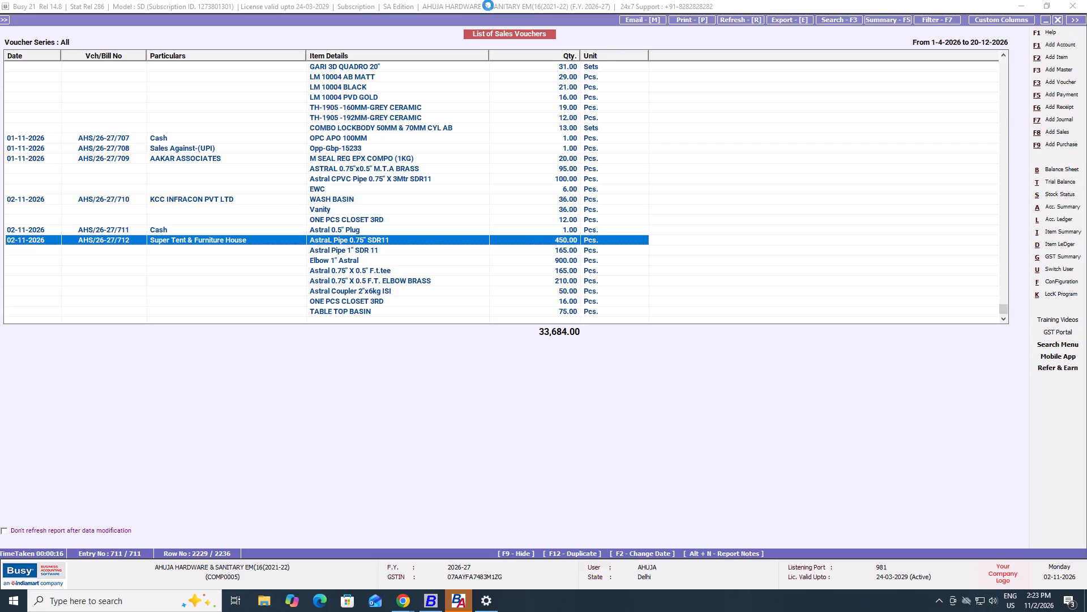
# Print one copy of the voucher's sales invoice in STANDARD format through Microsoft Print to PDF.
pyautogui.hotkey('ctrl', 'p')
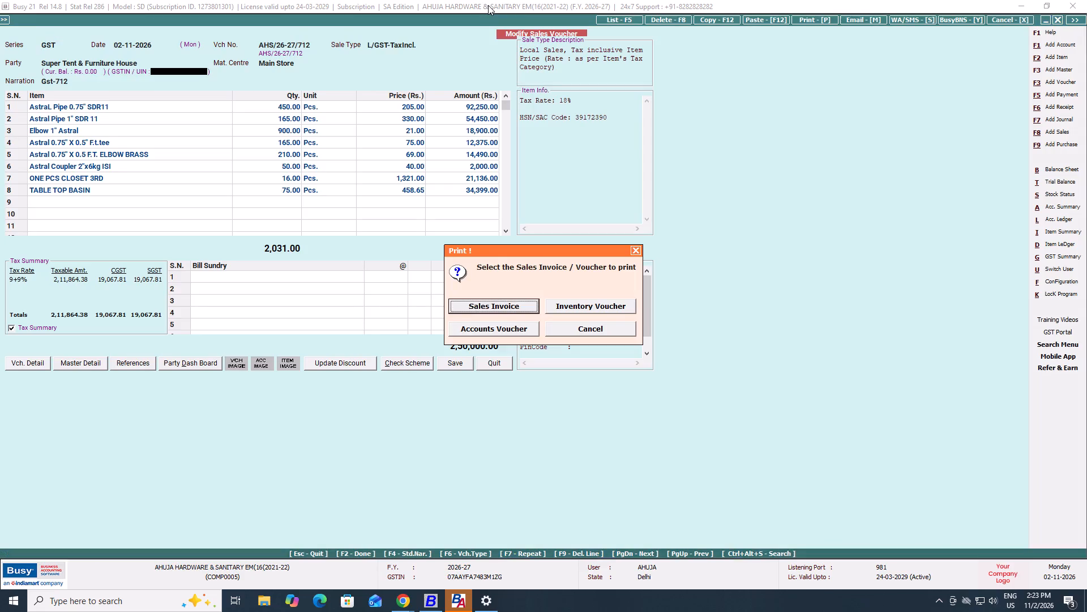
pyautogui.press('Return')
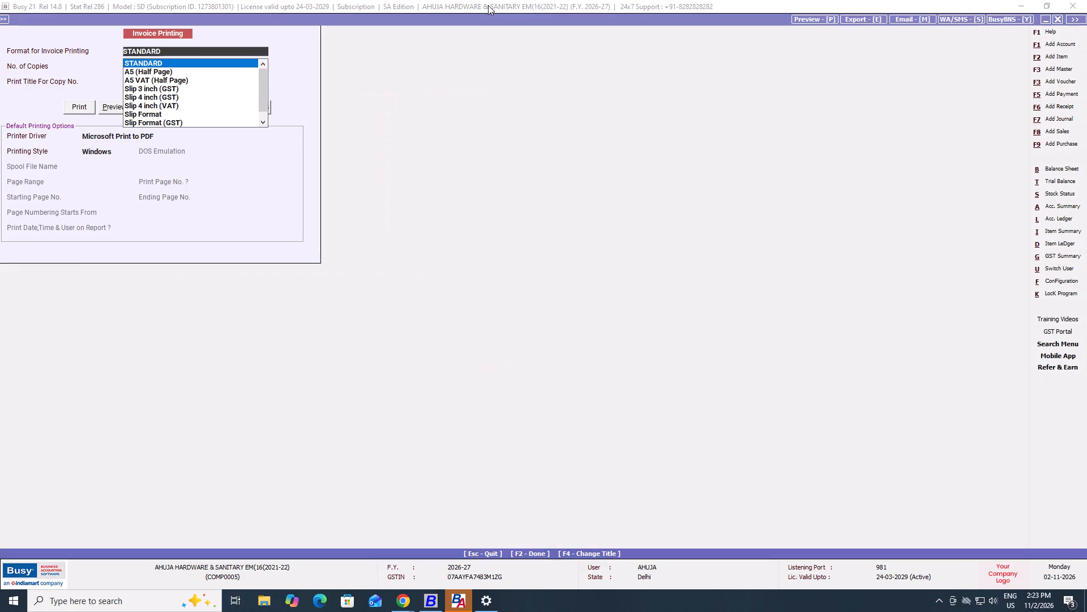
pyautogui.press('Return')
pyautogui.press('Tab')
pyautogui.press('1')
pyautogui.press('Return')
pyautogui.press('Tab')
pyautogui.press('Return')
pyautogui.press('Tab')
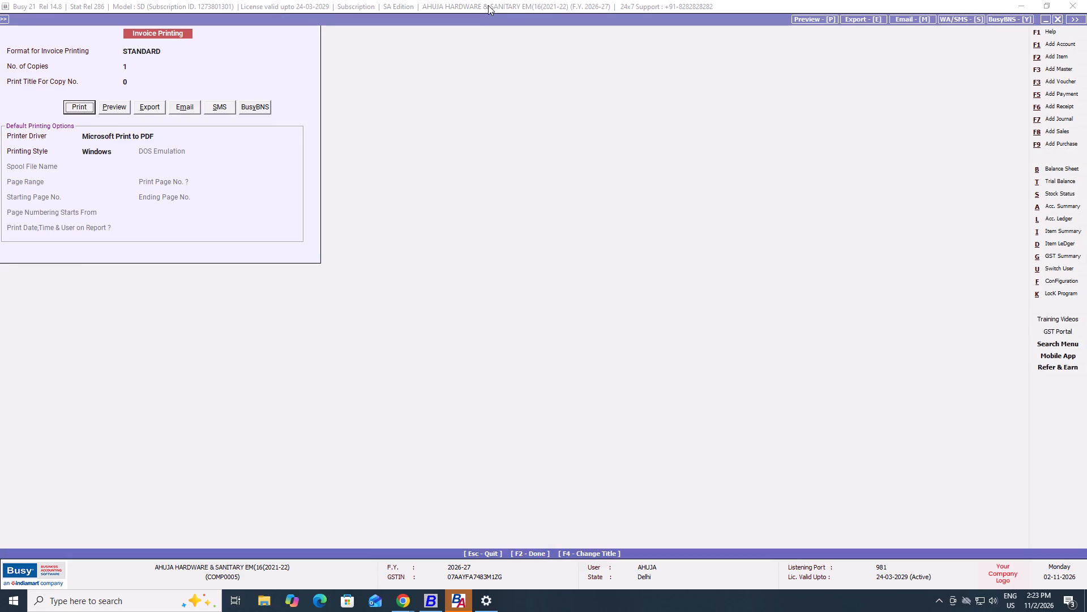
pyautogui.press('Return')
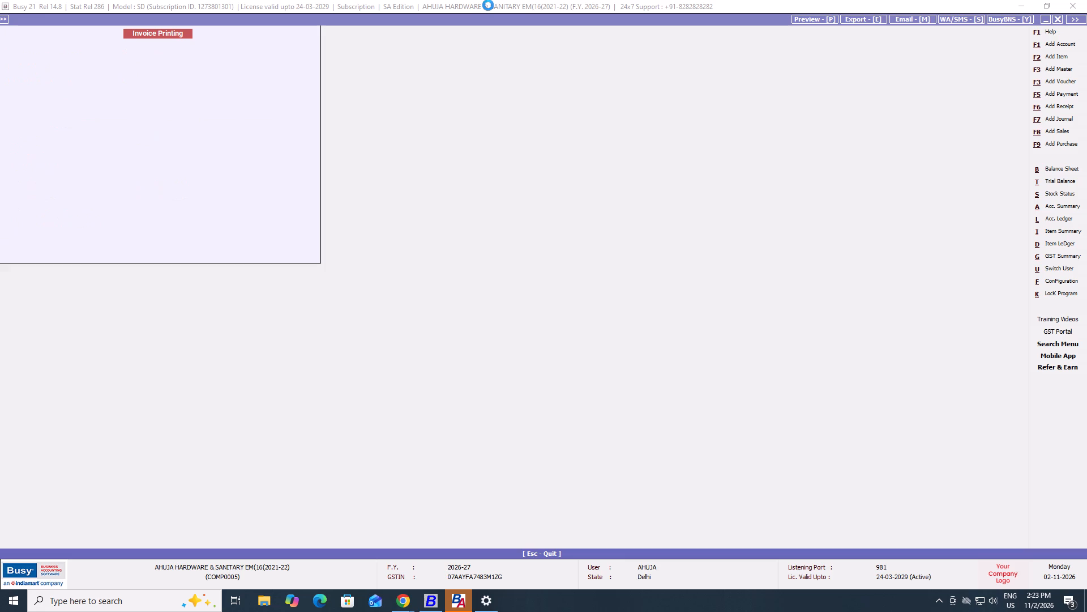
# Save the invoice PDF to the Desktop under the name INVOICE NO. 712.
pyautogui.write('invoic')
pyautogui.press('BackSpace')
pyautogui.press('BackSpace')
pyautogui.press('BackSpace')
pyautogui.press('BackSpace')
pyautogui.press('BackSpace')
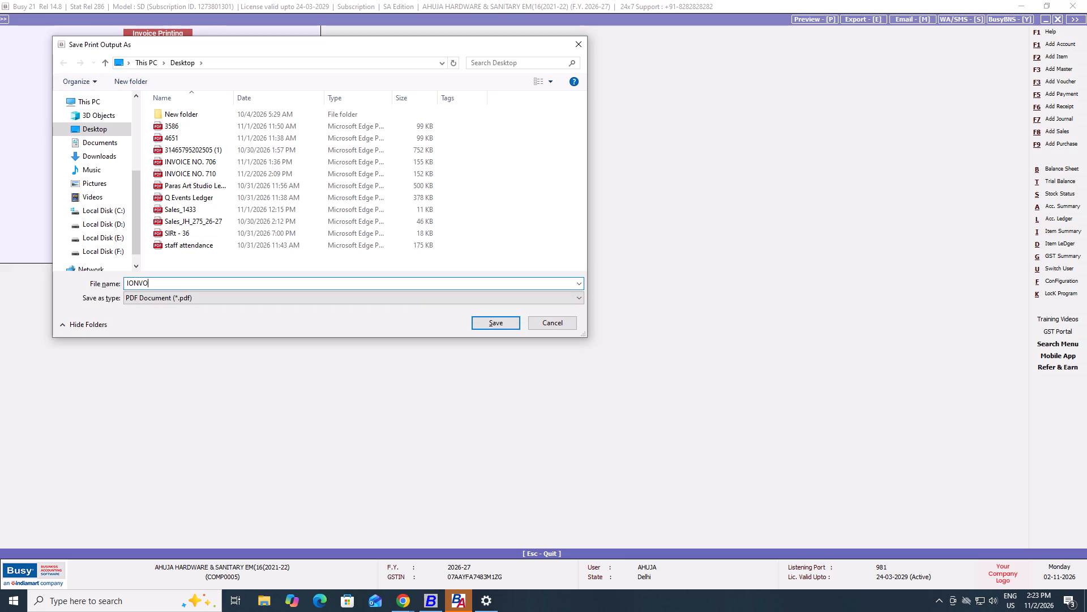
pyautogui.press('BackSpace')
pyautogui.press('BackSpace')
pyautogui.press('BackSpace')
pyautogui.press('BackSpace')
pyautogui.press('BackSpace')
pyautogui.write('INVOICE NO.')
pyautogui.press('space')
pyautogui.write('712')
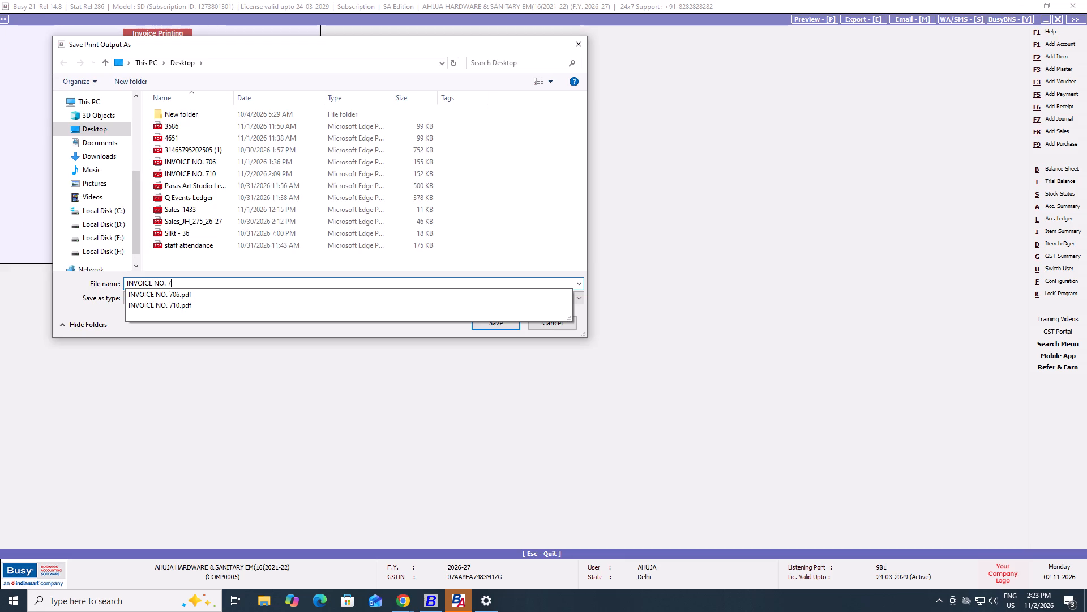
pyautogui.press('Return')
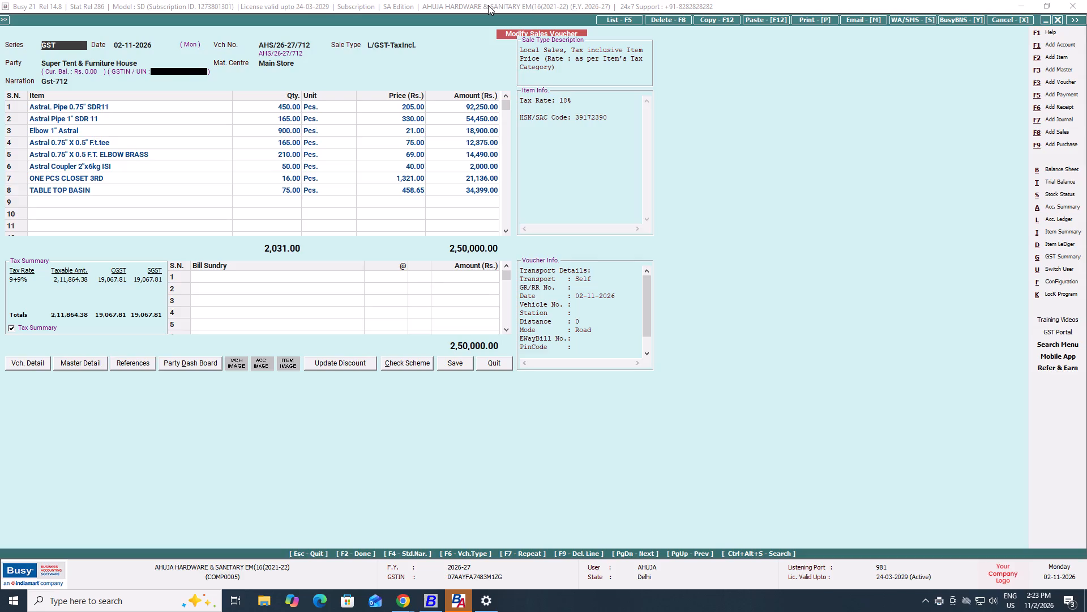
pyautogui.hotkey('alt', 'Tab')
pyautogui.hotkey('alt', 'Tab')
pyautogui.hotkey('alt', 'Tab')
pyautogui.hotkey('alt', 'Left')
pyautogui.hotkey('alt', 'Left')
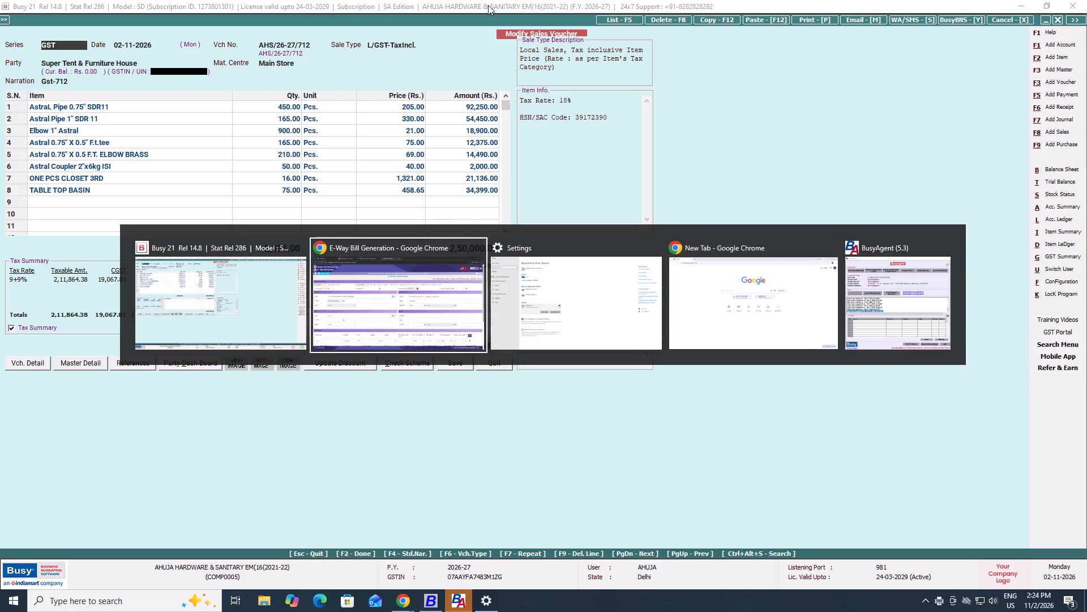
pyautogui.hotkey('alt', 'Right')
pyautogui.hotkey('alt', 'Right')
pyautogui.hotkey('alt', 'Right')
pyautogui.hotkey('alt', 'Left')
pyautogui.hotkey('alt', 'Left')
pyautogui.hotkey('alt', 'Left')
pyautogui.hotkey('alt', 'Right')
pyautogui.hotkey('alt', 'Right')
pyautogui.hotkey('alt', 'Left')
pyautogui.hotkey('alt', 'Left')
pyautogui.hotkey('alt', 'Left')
# Open INVOICE NO. 712 from the Desktop folder in File Explorer and enlarge the PDF for reading.
pyautogui.press('super+1')
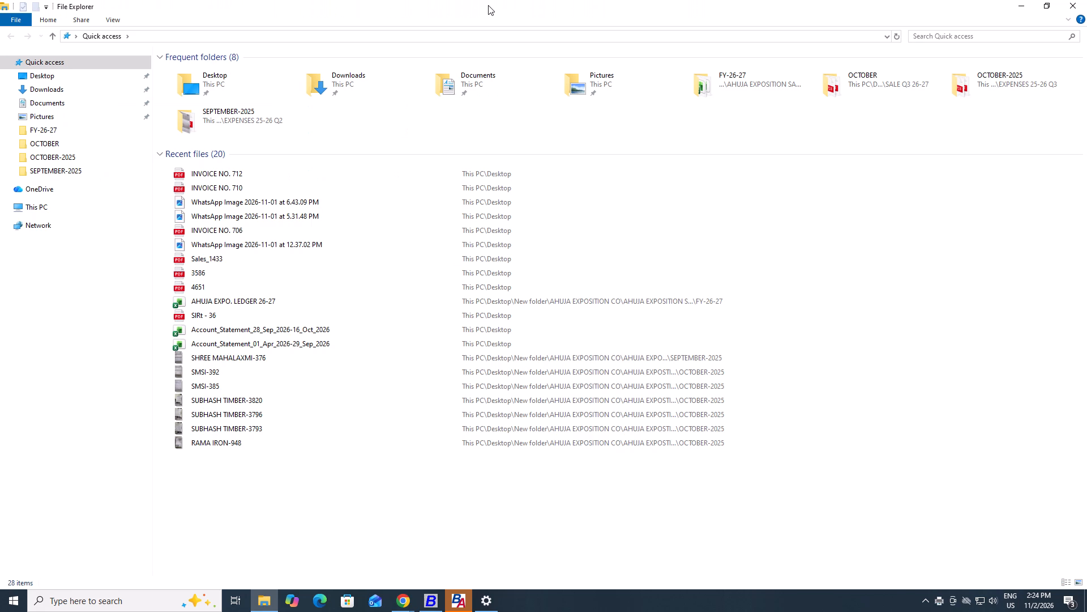
pyautogui.doubleClick(219, 84)
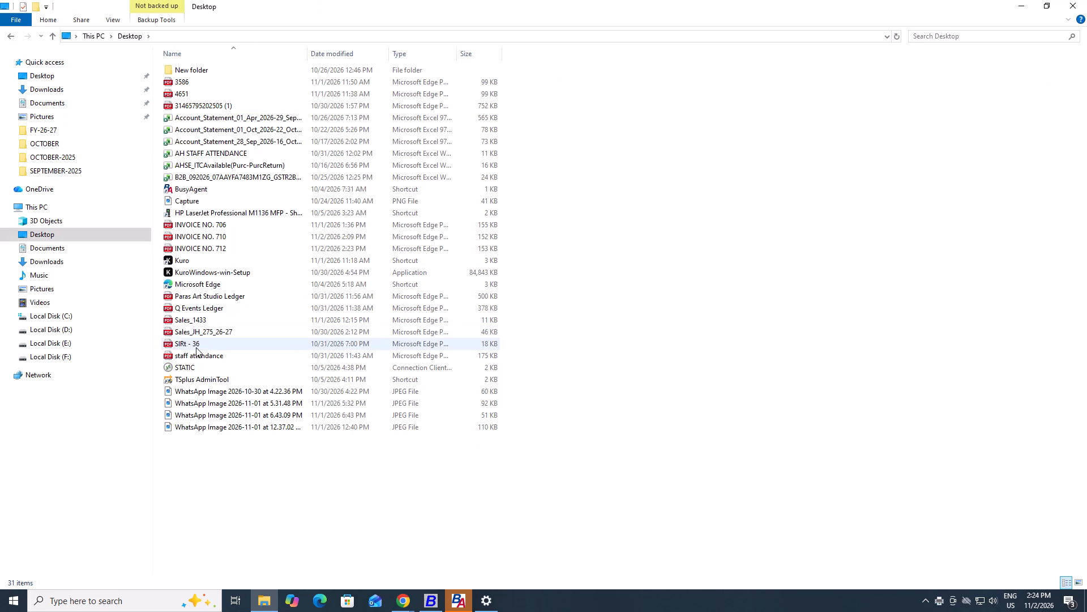
pyautogui.doubleClick(216, 250)
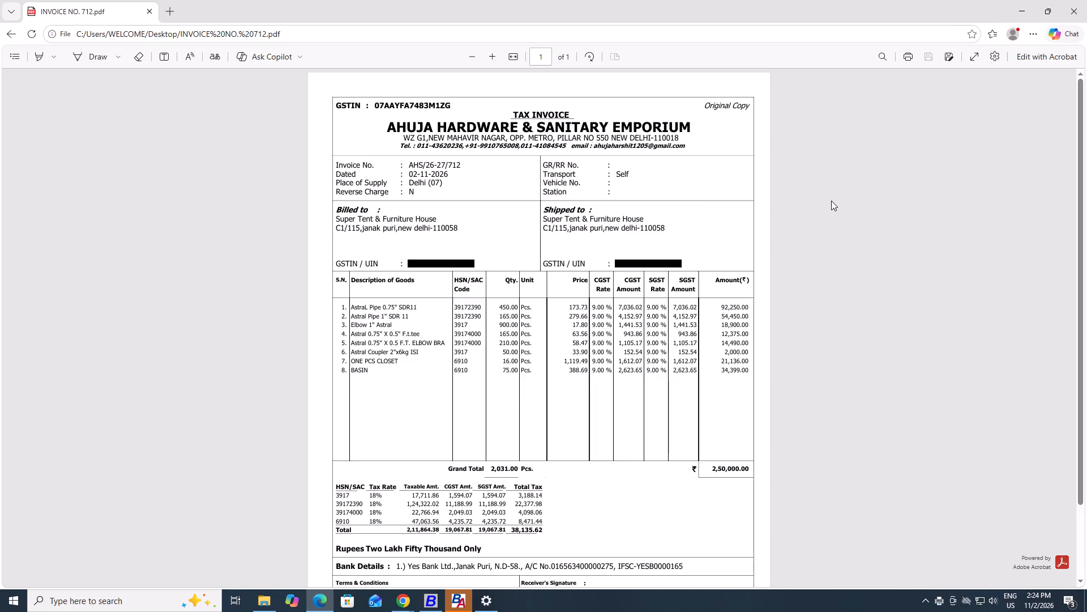
pyautogui.scroll(2, 831, 201)
pyautogui.click(489, 58)
pyautogui.click(489, 58)
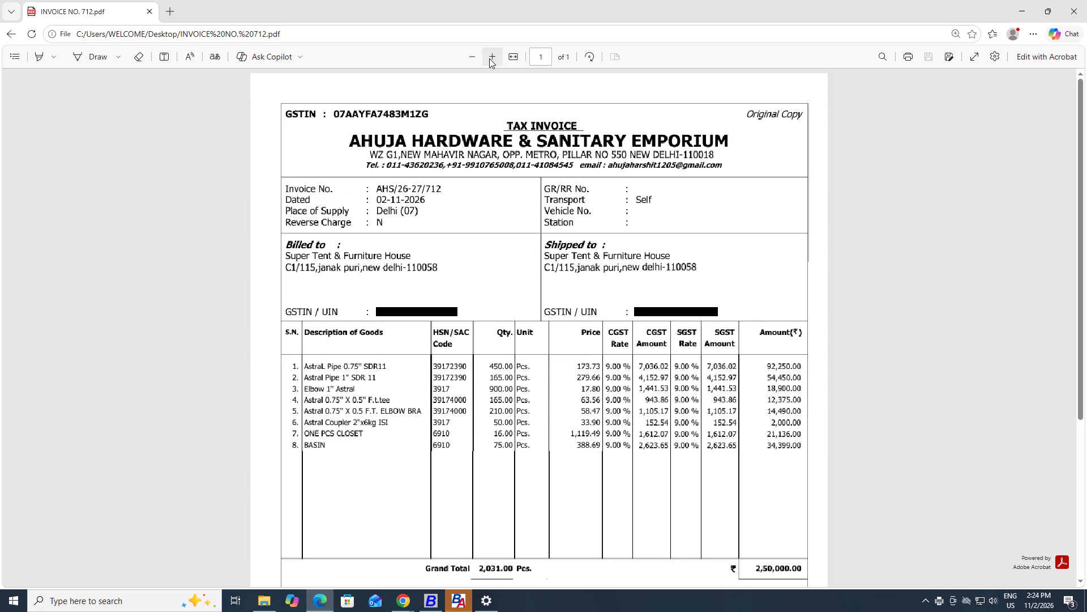
pyautogui.click(939, 217)
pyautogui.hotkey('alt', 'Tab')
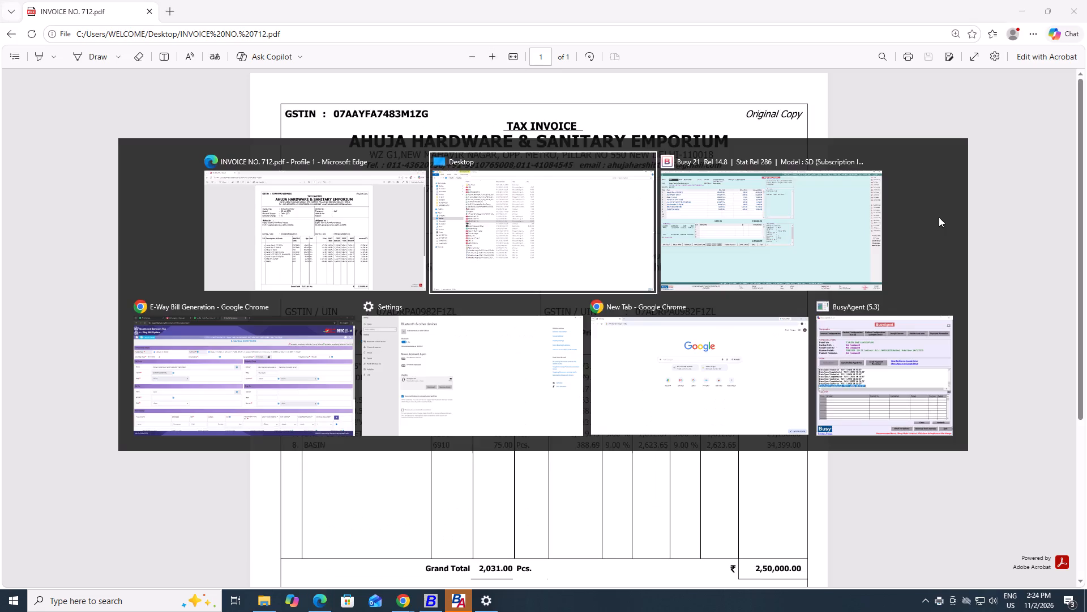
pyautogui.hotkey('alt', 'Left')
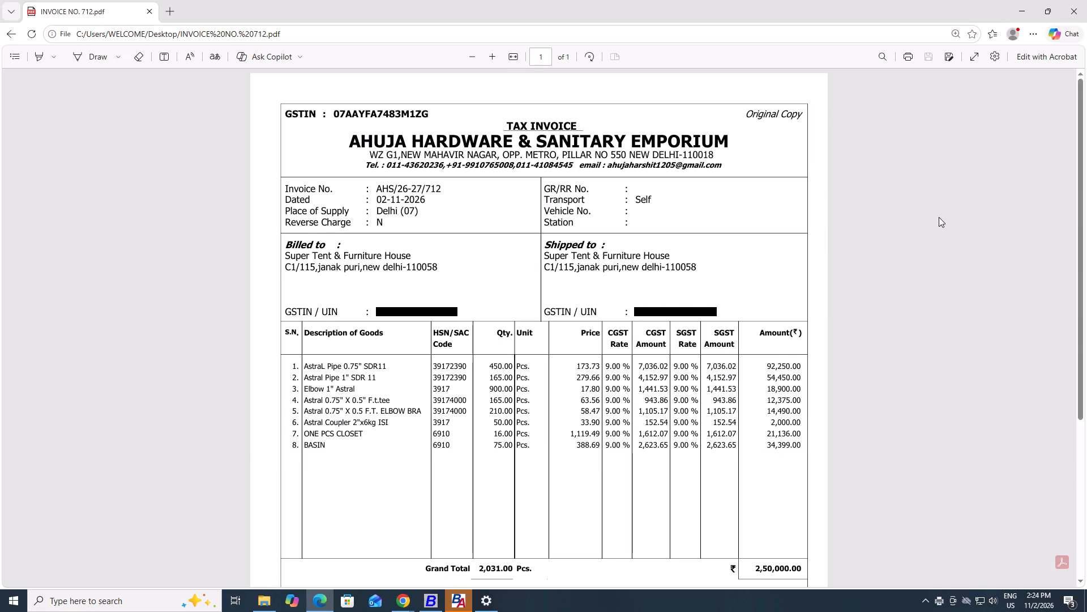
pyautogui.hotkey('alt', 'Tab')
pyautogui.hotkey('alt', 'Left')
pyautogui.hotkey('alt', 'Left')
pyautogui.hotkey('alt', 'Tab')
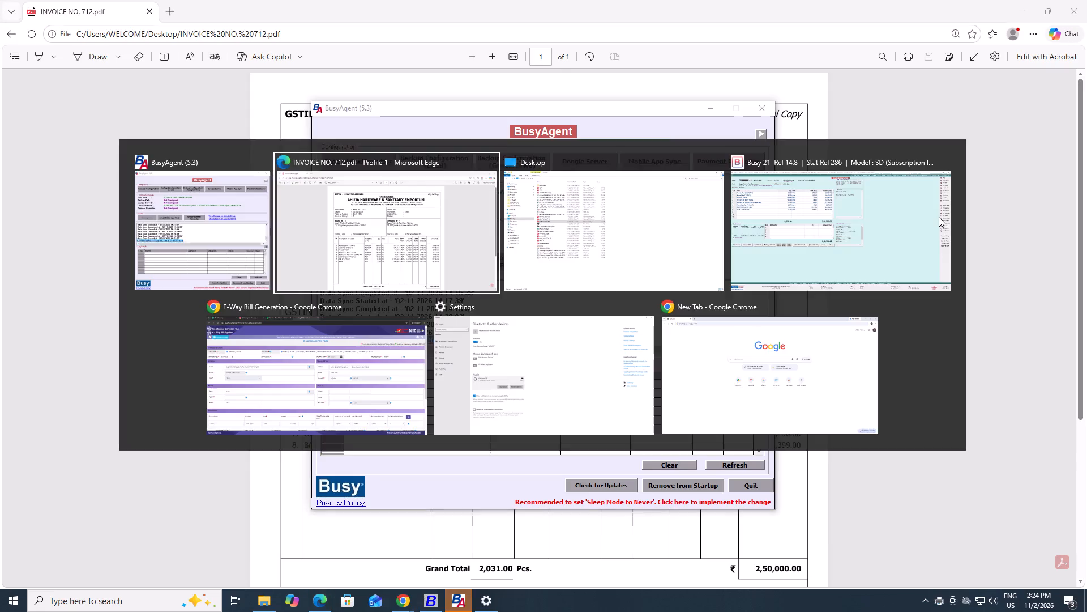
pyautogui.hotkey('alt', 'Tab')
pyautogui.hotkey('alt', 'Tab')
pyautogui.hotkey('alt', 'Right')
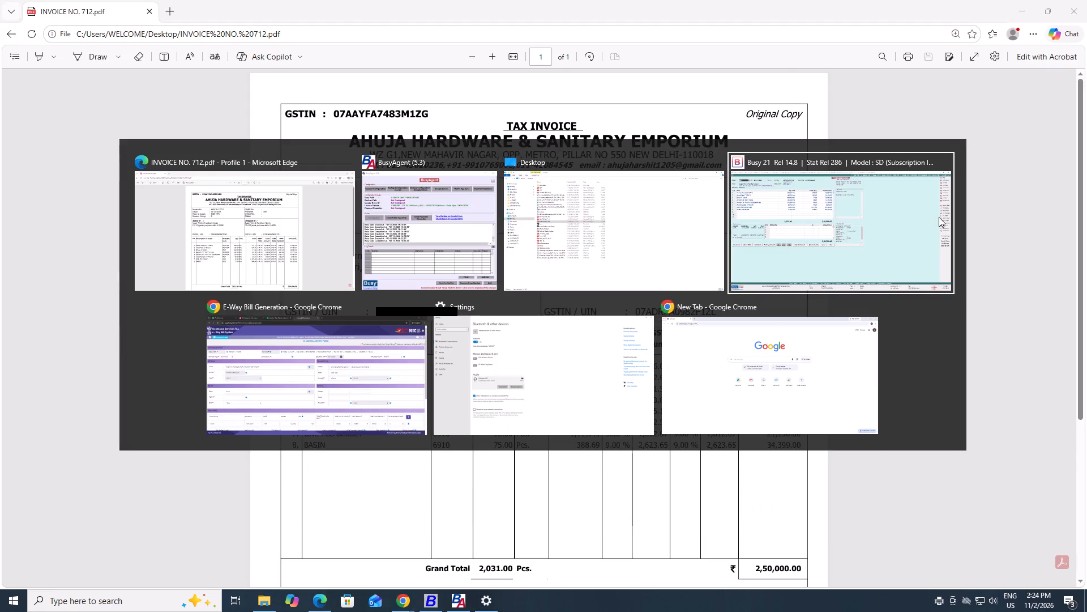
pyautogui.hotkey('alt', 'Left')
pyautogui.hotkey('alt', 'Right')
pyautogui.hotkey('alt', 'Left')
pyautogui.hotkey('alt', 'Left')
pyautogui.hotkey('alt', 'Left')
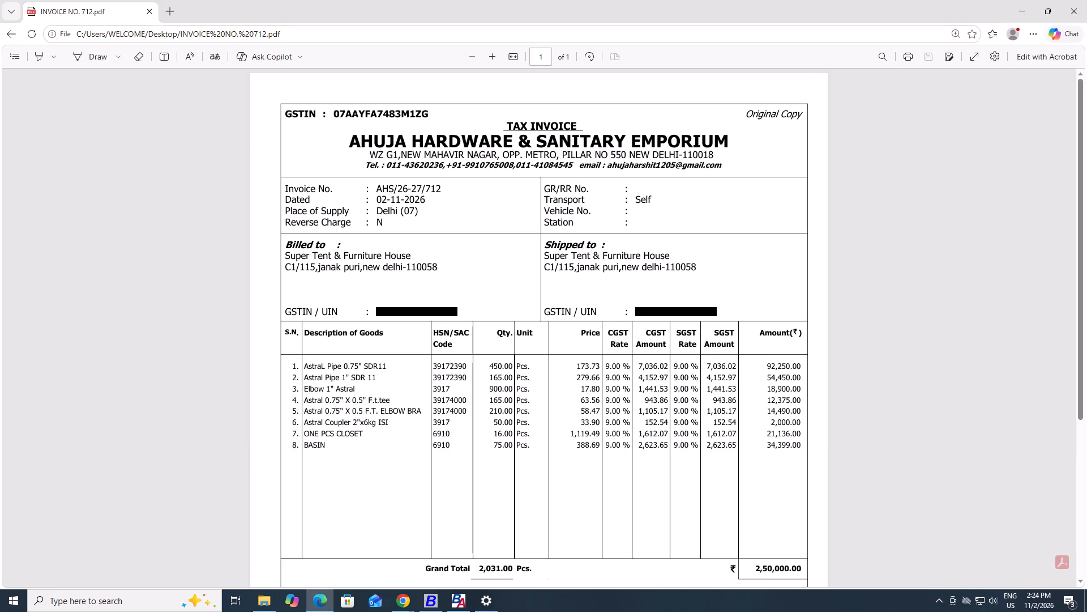
# Copy the Billed to GSTIN from the invoice PDF into the Bill To GSTIN field of the e-way bill form in Chrome.
pyautogui.hotkey('alt', 'Tab')
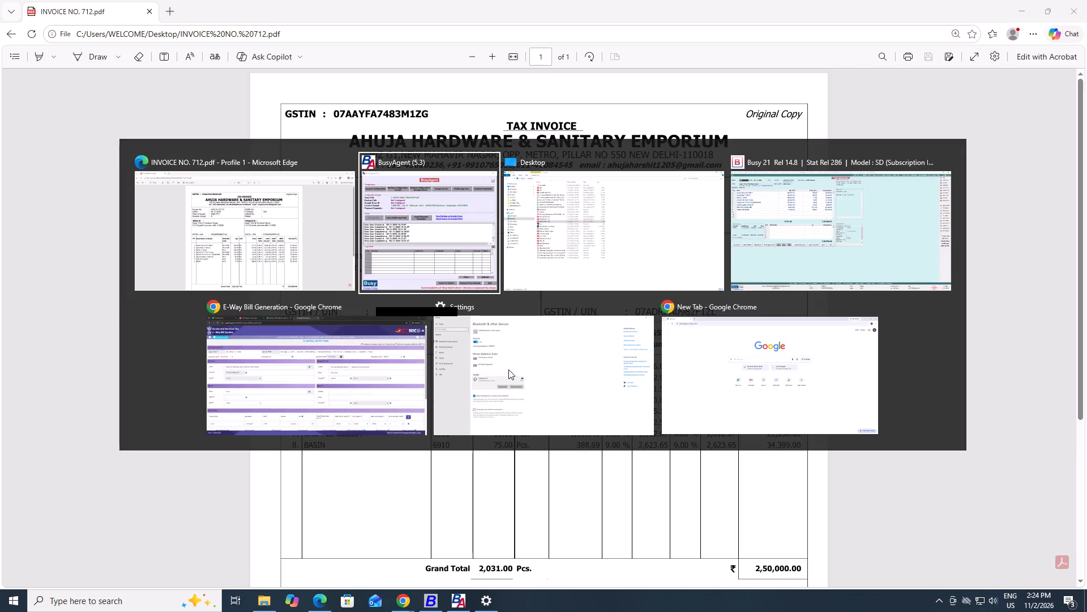
pyautogui.hotkey('alt', 'Tab')
pyautogui.hotkey('alt', 'Tab')
pyautogui.hotkey('alt', 'Tab')
pyautogui.hotkey('alt', 'Tab')
pyautogui.hotkey('alt', 'Tab')
pyautogui.hotkey('alt', 'Left')
pyautogui.hotkey('alt', 'Left')
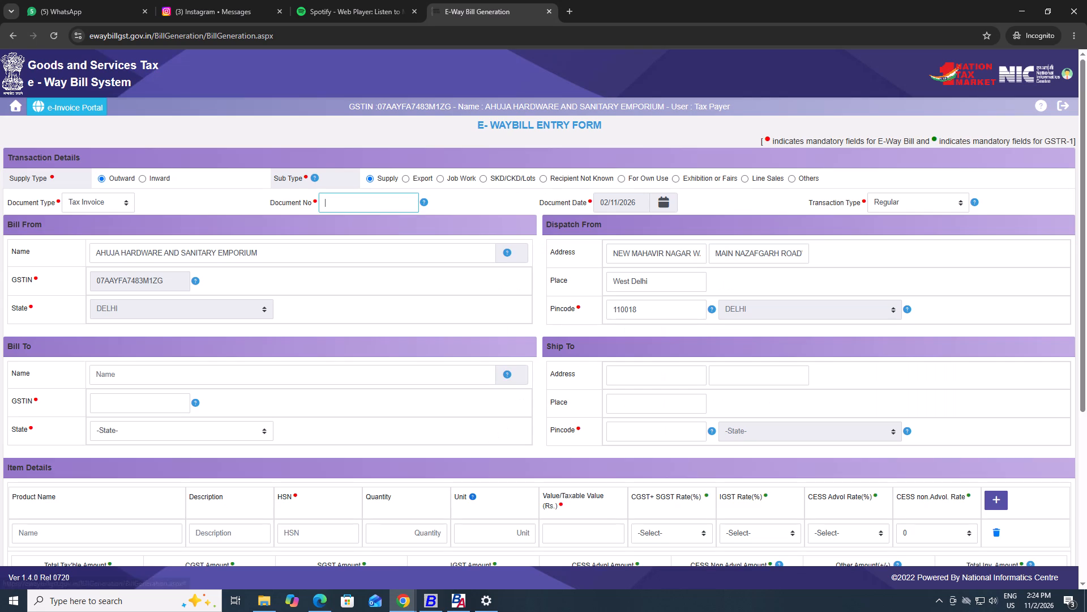
pyautogui.click(157, 399)
pyautogui.hotkey('alt', 'Tab')
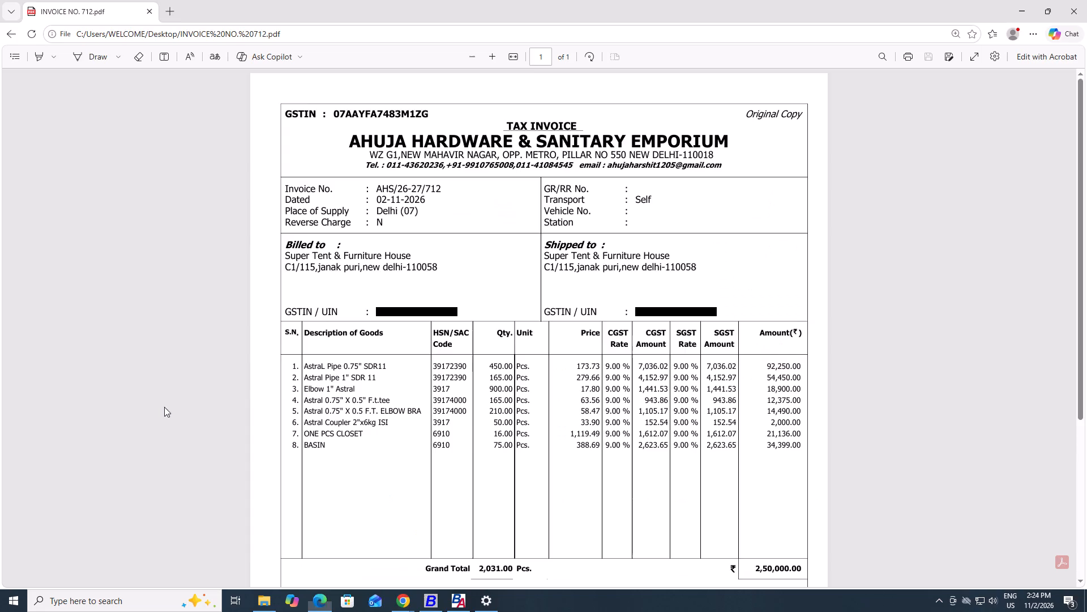
pyautogui.doubleClick(399, 311)
pyautogui.hotkey('ctrl', 'c')
pyautogui.hotkey('alt', 'Tab')
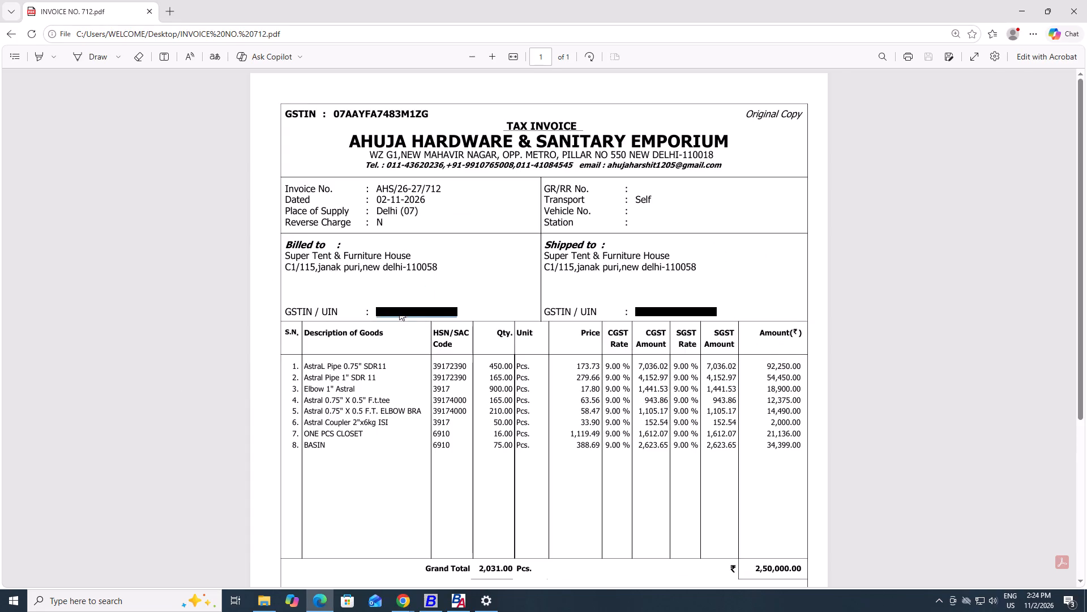
pyautogui.hotkey('ctrl', 'v')
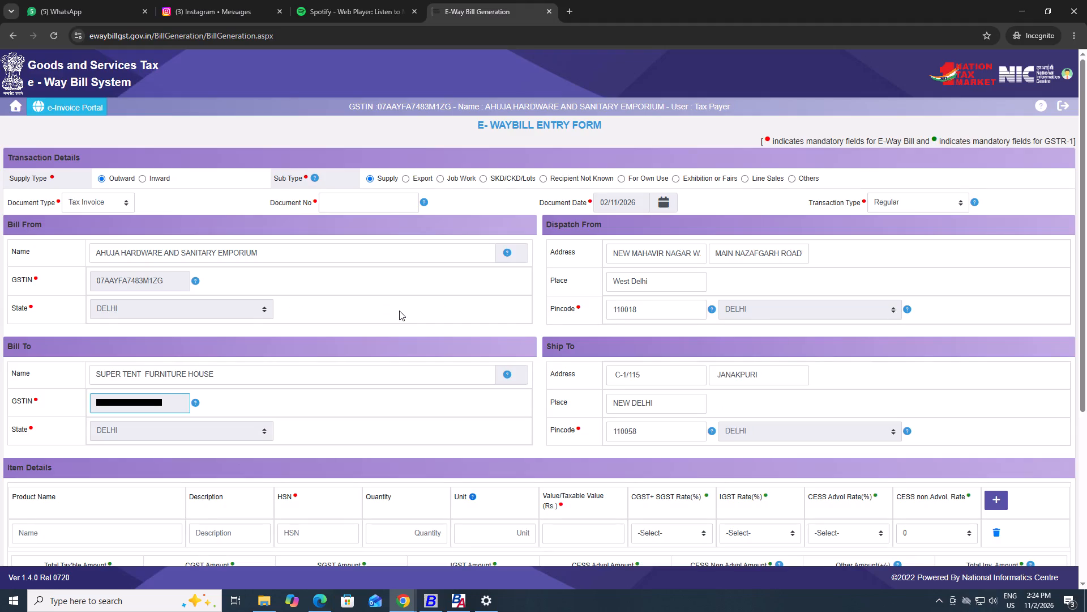
pyautogui.click(410, 398)
# Check the goods and HSN summary in the invoice PDF, and add three more rows to the e-way bill's Item Details.
pyautogui.hotkey('alt', 'Tab')
pyautogui.click(482, 286)
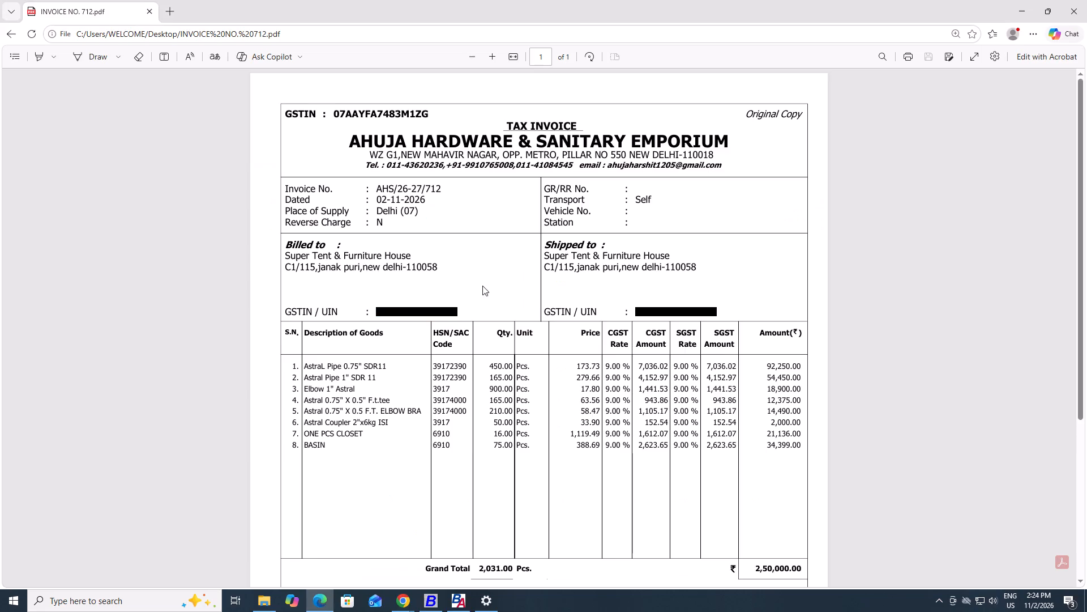
pyautogui.moveTo(1086, 219); pyautogui.dragTo(1086, 258)
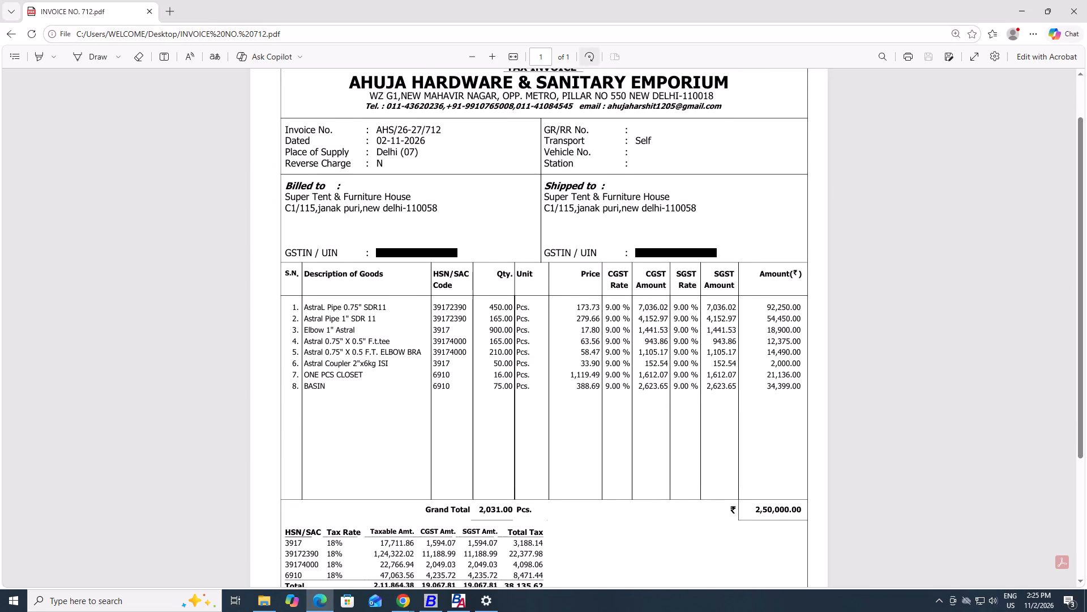
pyautogui.hotkey('alt', 'Tab')
pyautogui.scroll(-2, 491, 267)
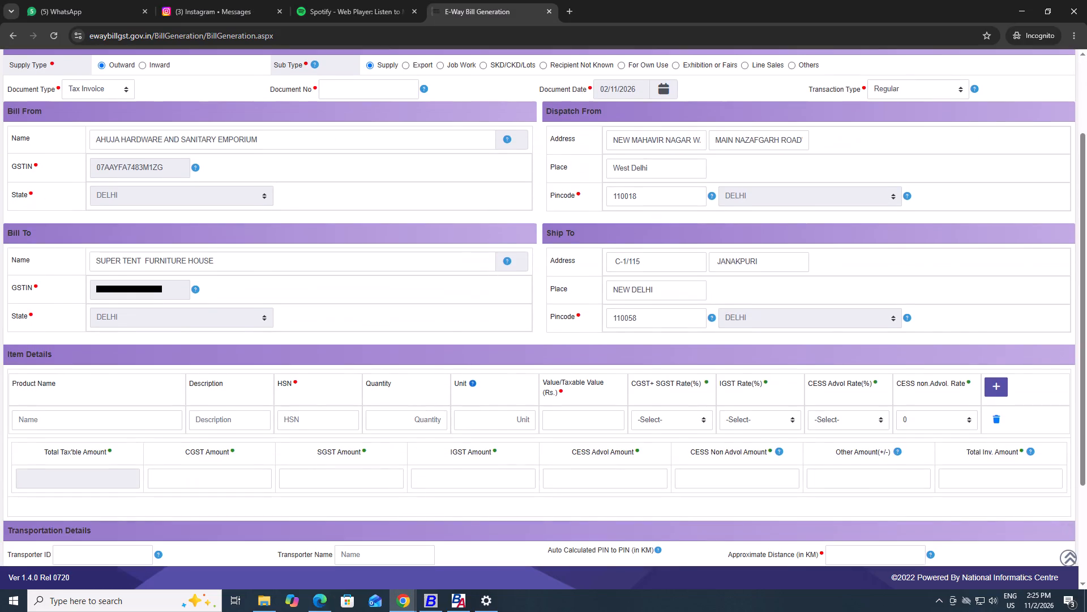
pyautogui.scroll(-1, 491, 267)
pyautogui.click(105, 362)
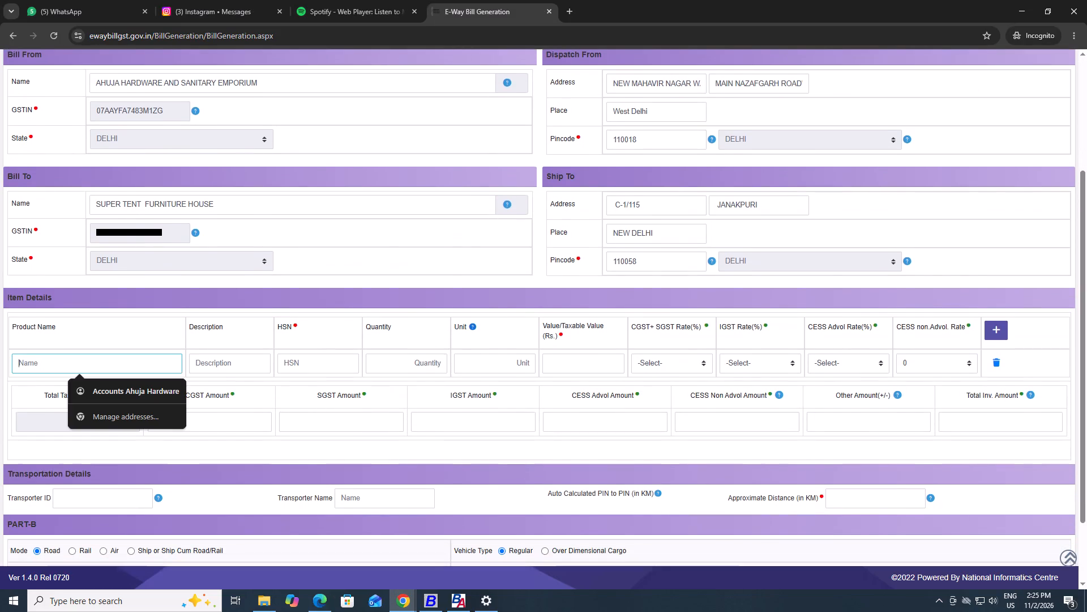
pyautogui.click(1000, 334)
pyautogui.click(1000, 334)
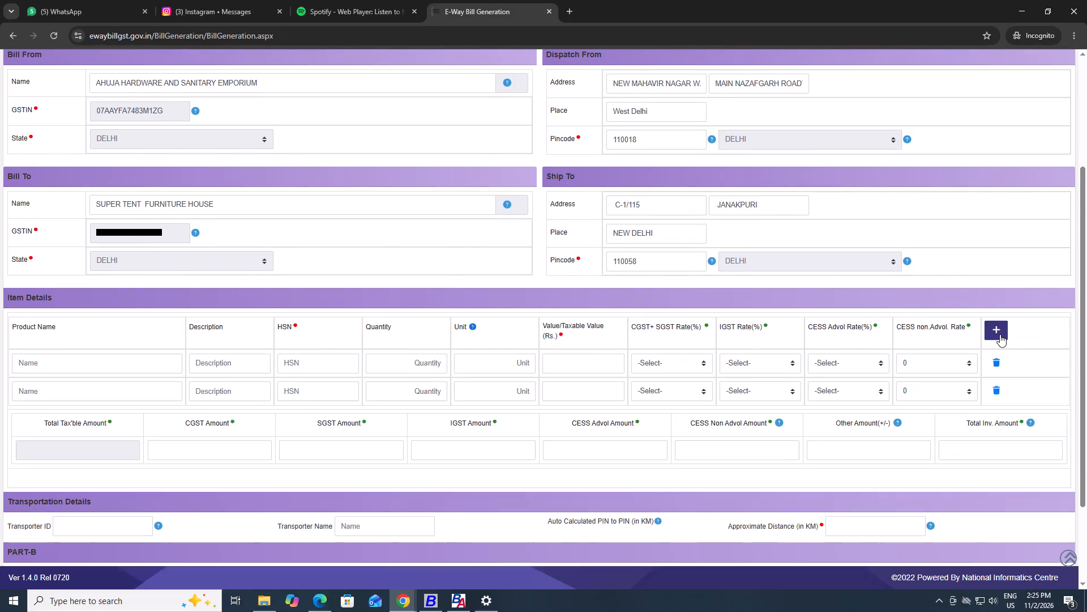
pyautogui.click(1000, 334)
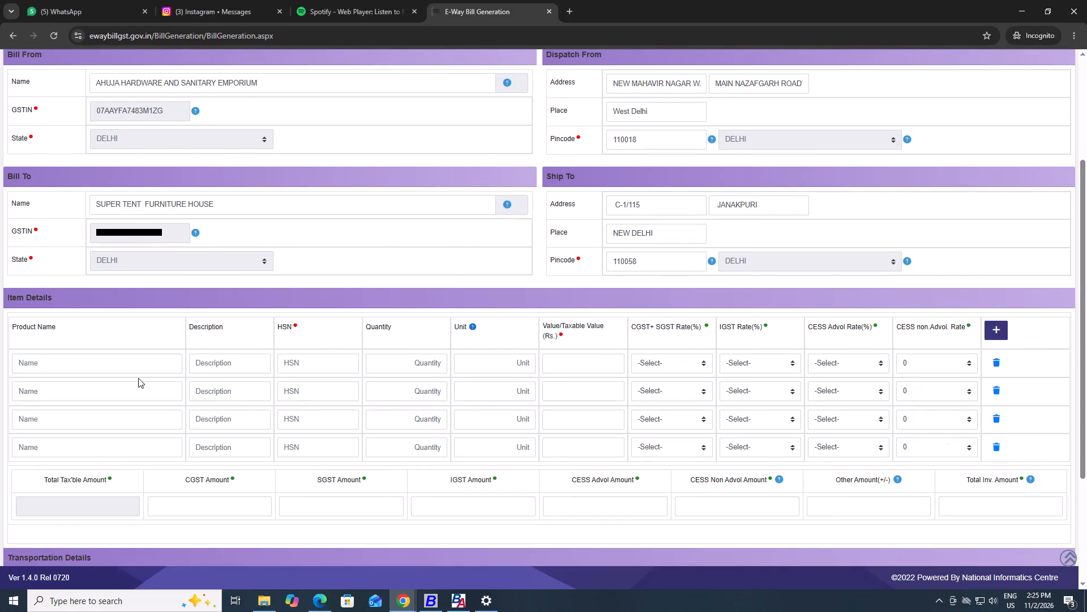
# Copy the product name AstraL Pipe from the invoice PDF into the first Item Details row of the e-way bill form.
pyautogui.click(165, 363)
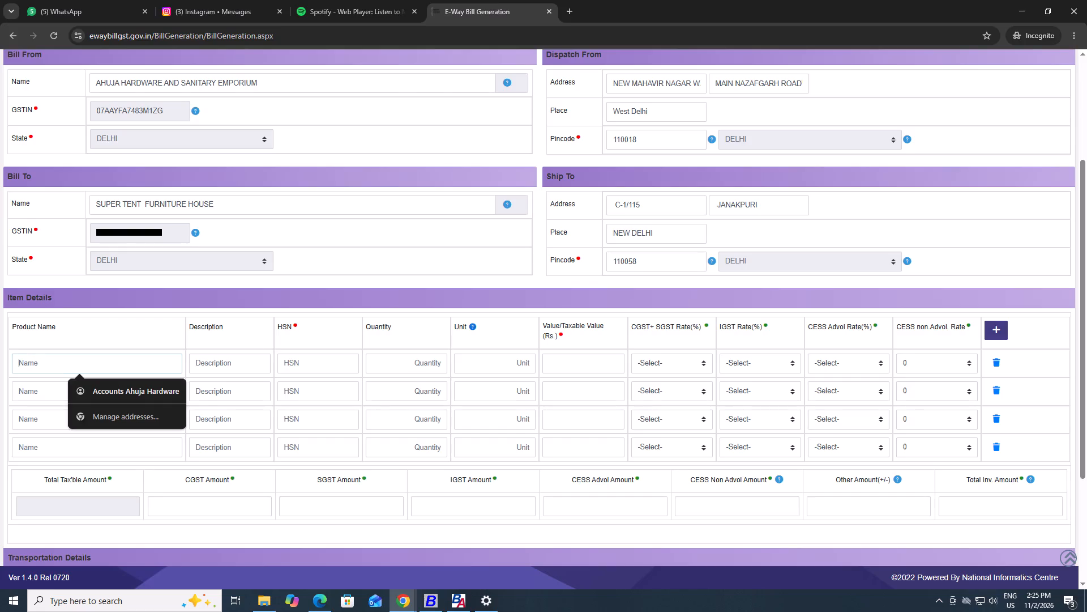
pyautogui.hotkey('alt', 'Tab')
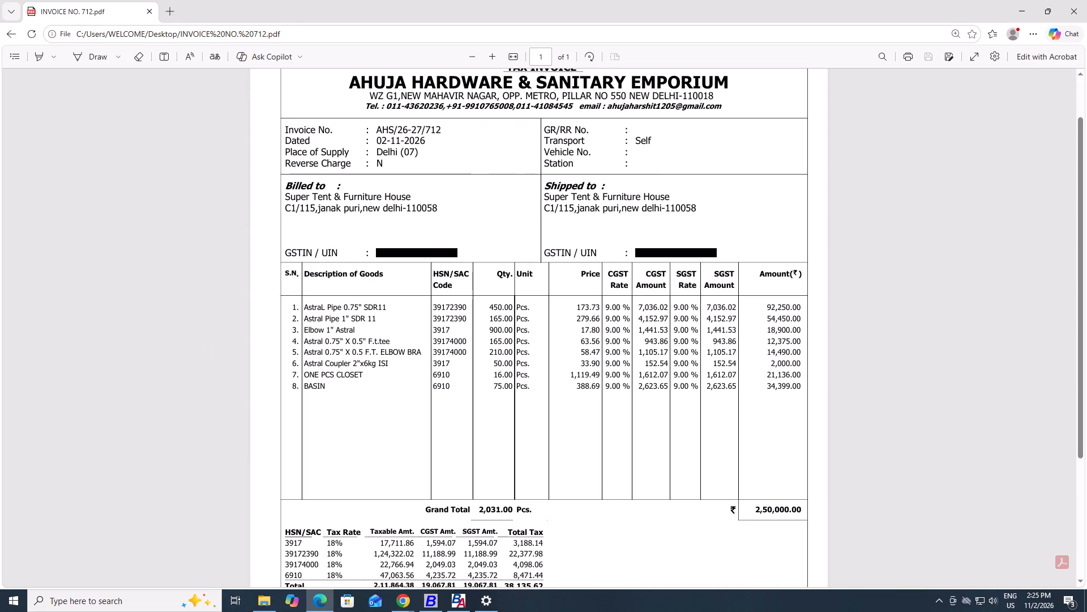
pyautogui.moveTo(304, 307); pyautogui.dragTo(338, 307)
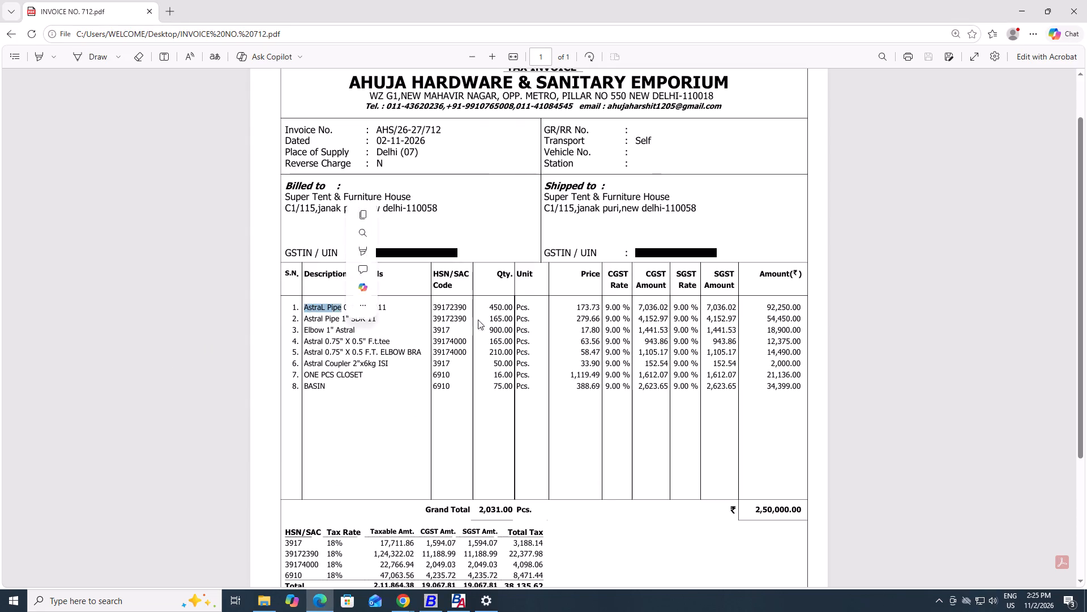
pyautogui.hotkey('ctrl', 'c')
pyautogui.hotkey('alt', 'Tab')
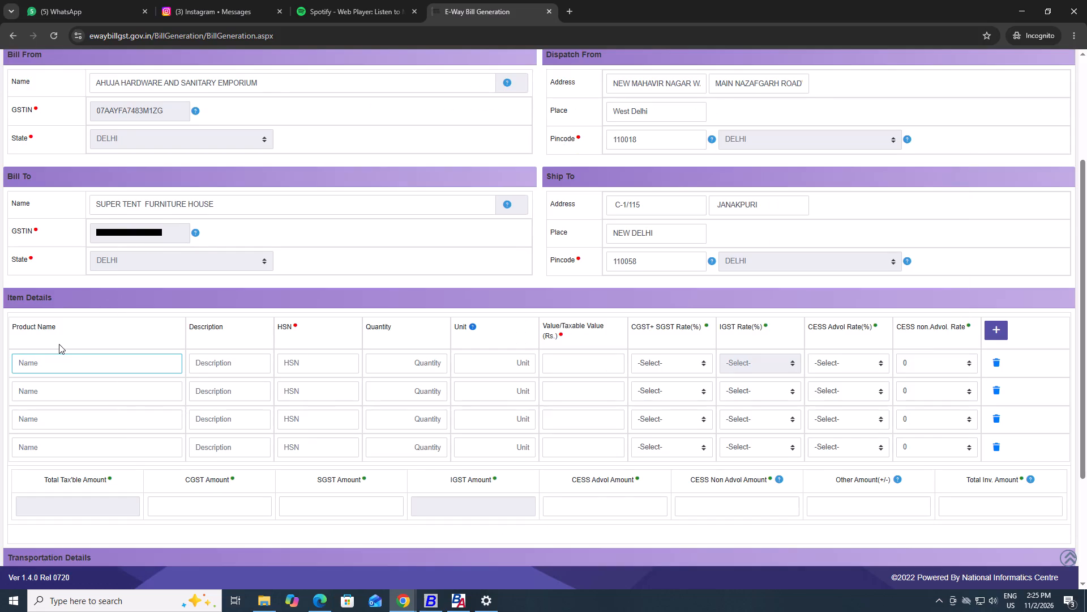
pyautogui.hotkey('ctrl', 'v')
# Copy HSN code 39172390 from the invoice's first item into the HSN field of the AstraL Pipe row.
pyautogui.click(303, 363)
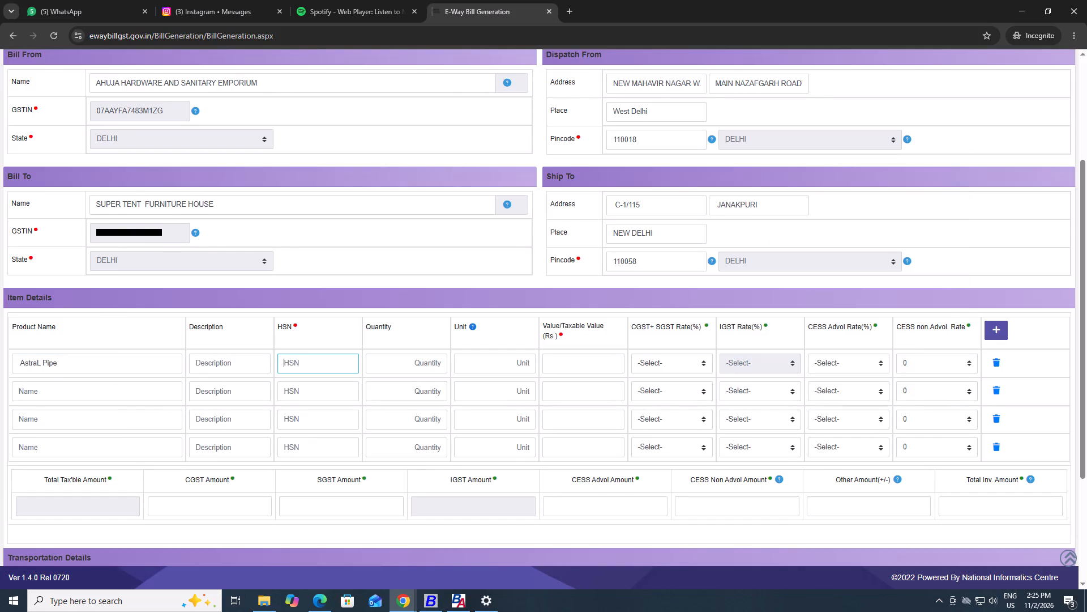
pyautogui.hotkey('alt', 'Tab')
pyautogui.doubleClick(443, 307)
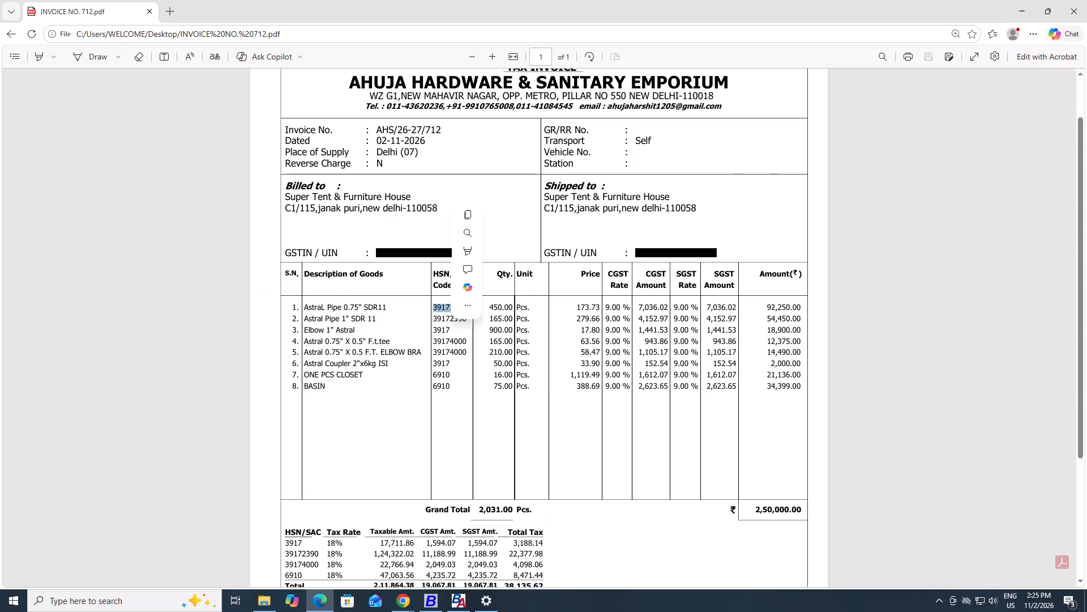
pyautogui.hotkey('ctrl', 'c')
pyautogui.hotkey('alt', 'Tab')
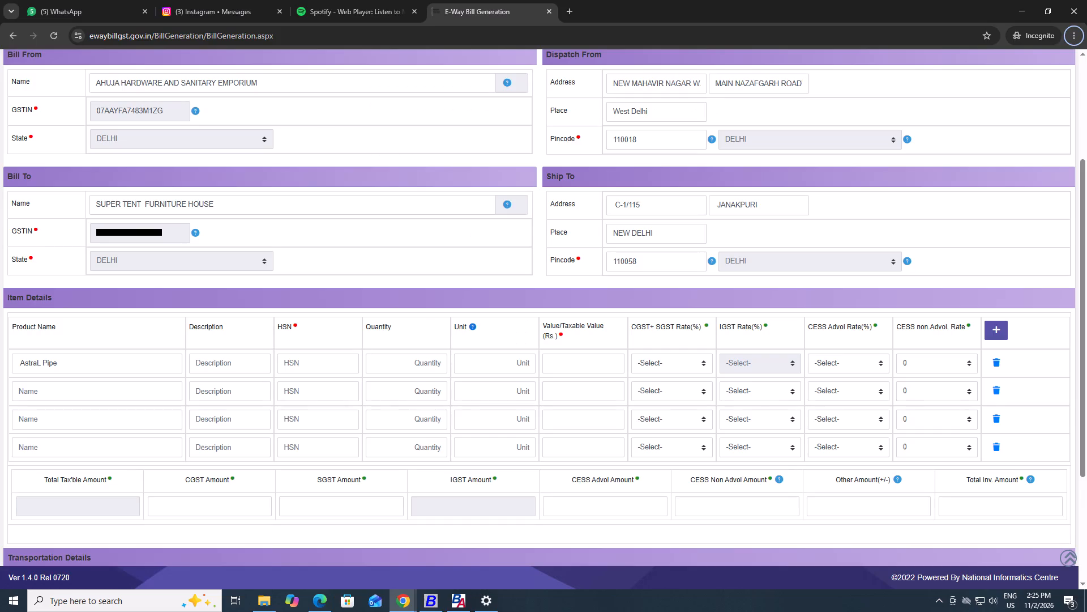
pyautogui.keyDown('ctrl'); pyautogui.click(299, 362); pyautogui.keyUp('ctrl')
pyautogui.hotkey('ctrl', 'v')
pyautogui.click(358, 337)
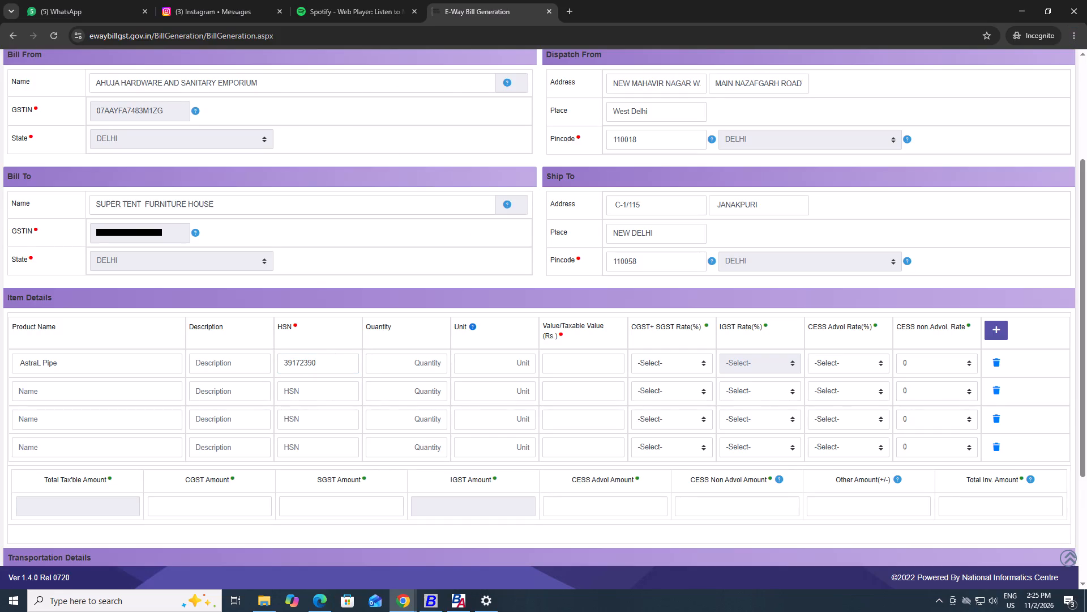
# Enter the combined quantity 615 of the two HSN 39172390 invoice items and unit PCS in the AstraL Pipe row.
pyautogui.click(433, 363)
pyautogui.hotkey('alt', 'Tab')
pyautogui.hotkey('alt', 'shift', 'Tab')
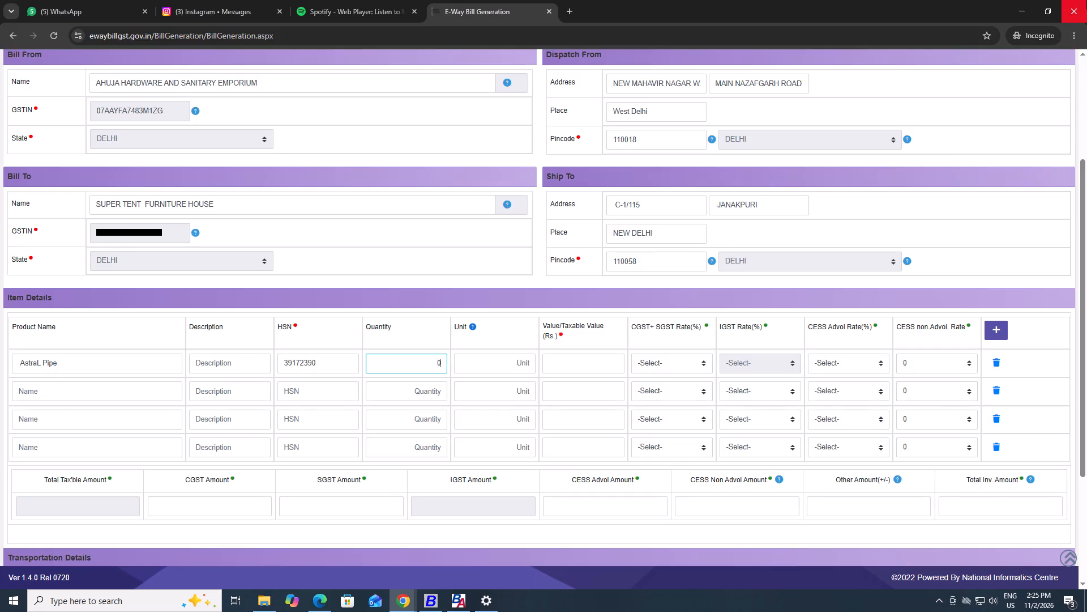
pyautogui.hotkey('alt', 'Tab')
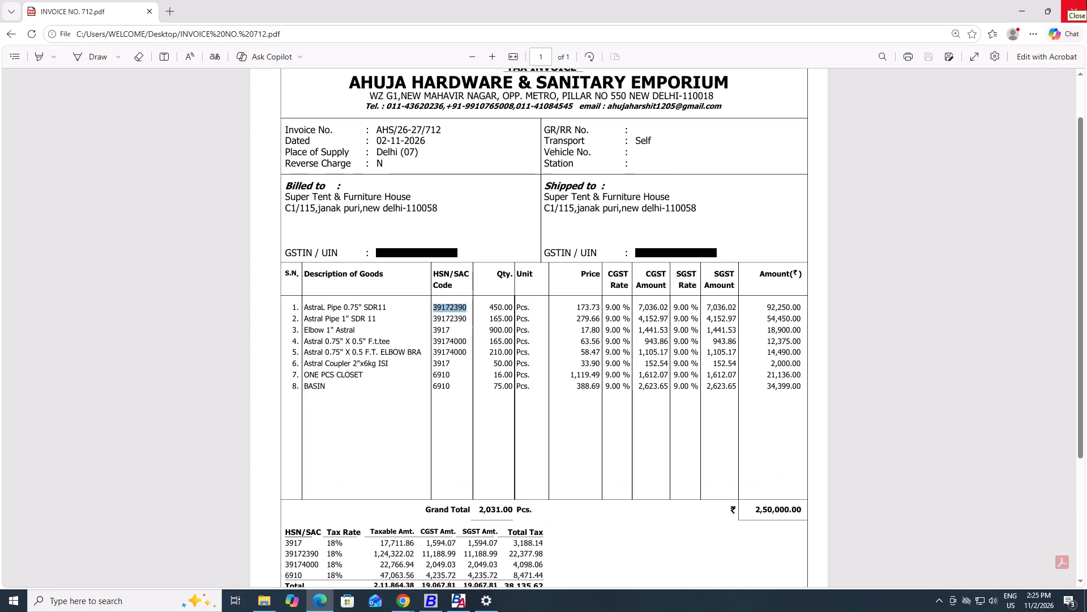
pyautogui.hotkey('alt', 'Tab')
pyautogui.write('615')
pyautogui.press('Tab')
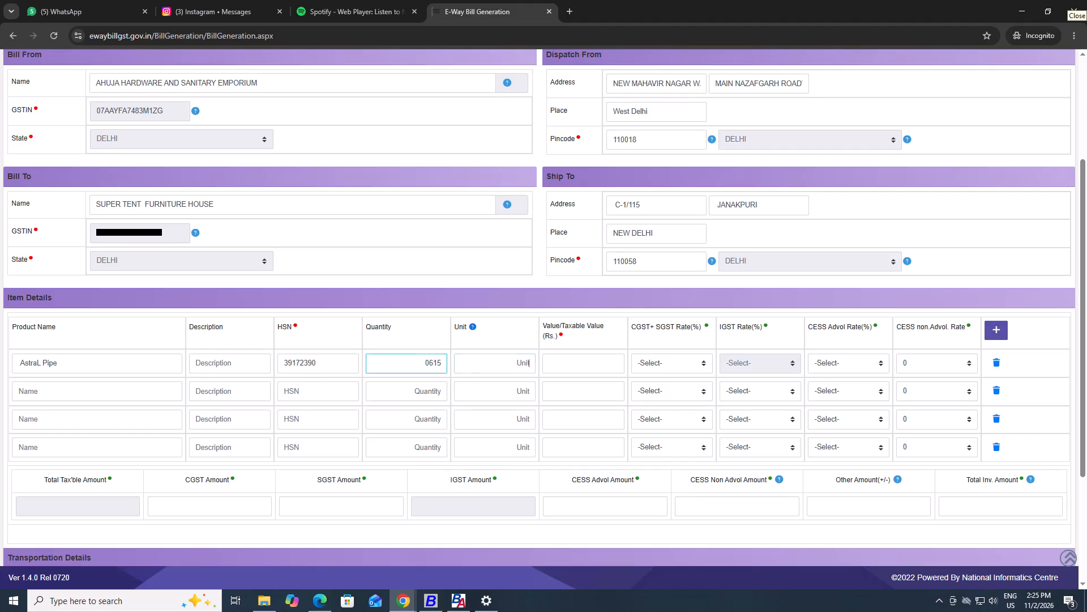
pyautogui.write('PCS')
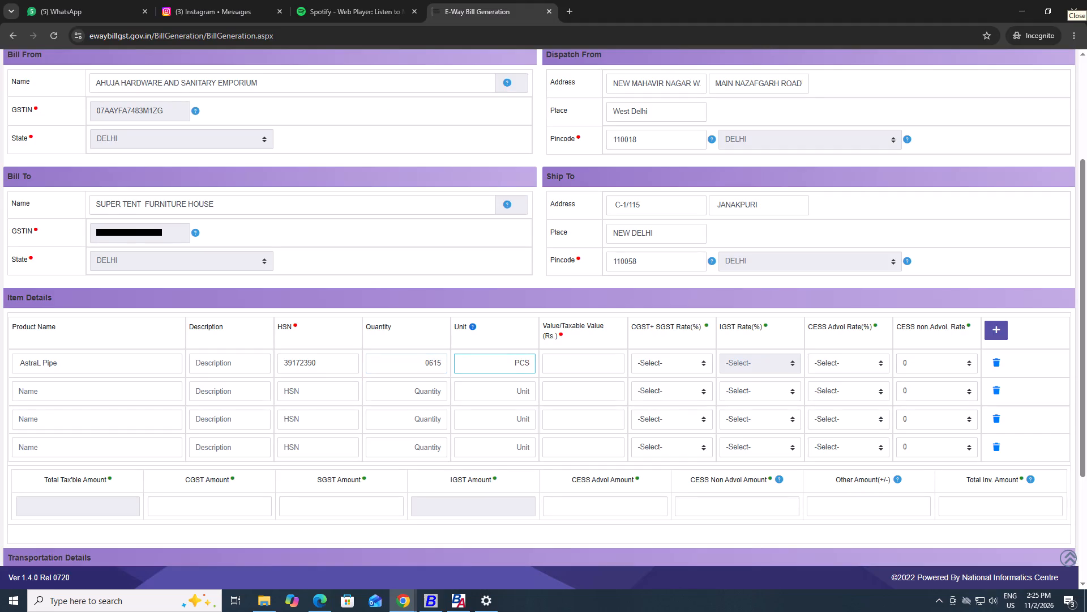
pyautogui.press('Tab')
# Return to the invoice PDF to get the taxable value for the AstraL Pipe row, HSN 39172390.
pyautogui.hotkey('alt', 'Tab')
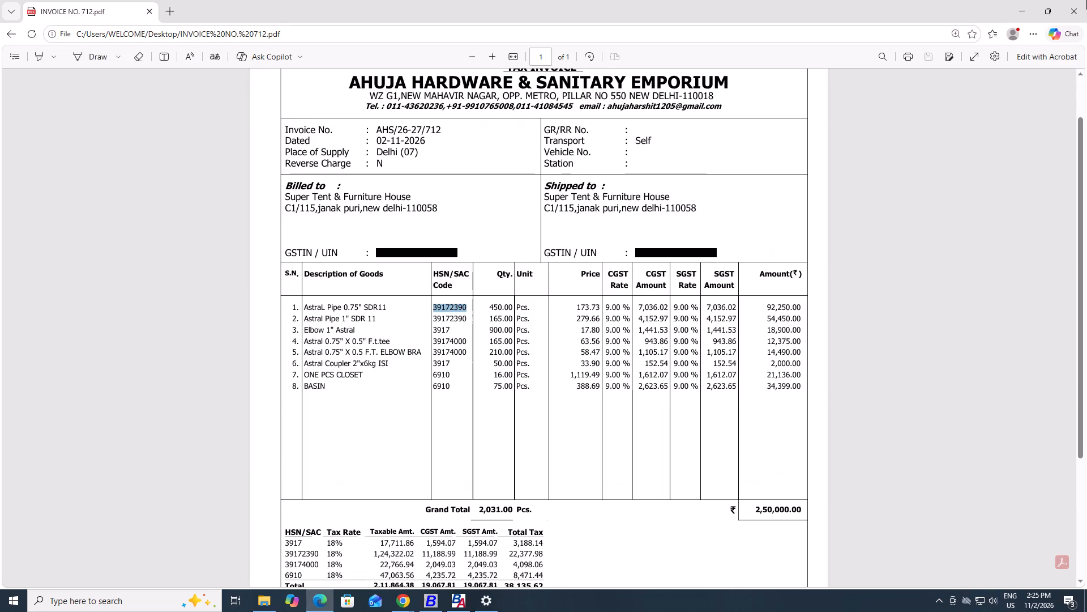
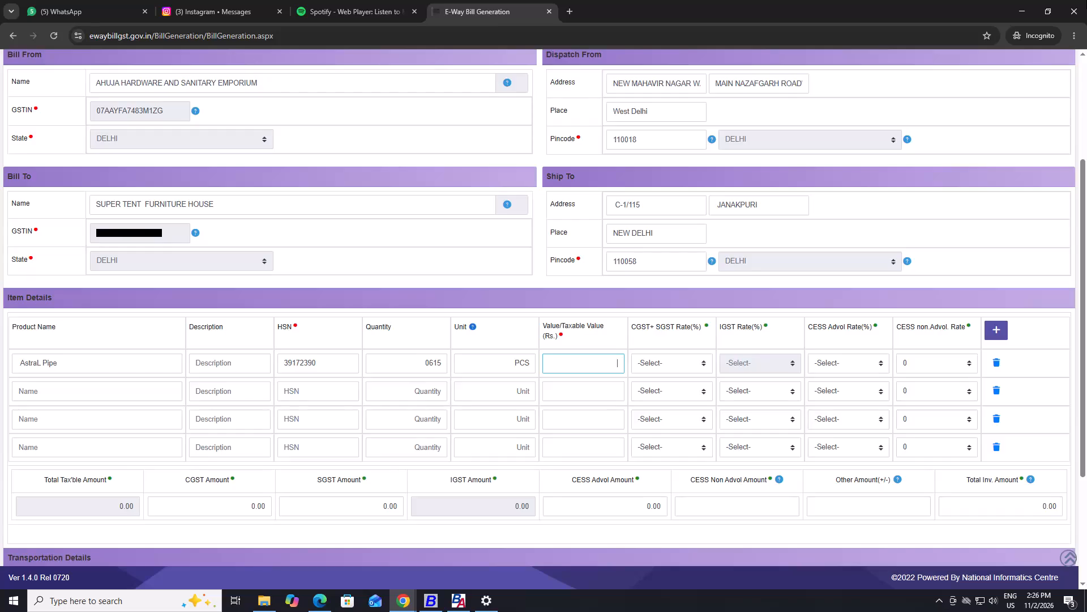
# Enter taxable value 124322.03 and set the CGST+SGST rate to 9 + 9 in the AstraL Pipe row.
pyautogui.write('124')
pyautogui.write('322.03')
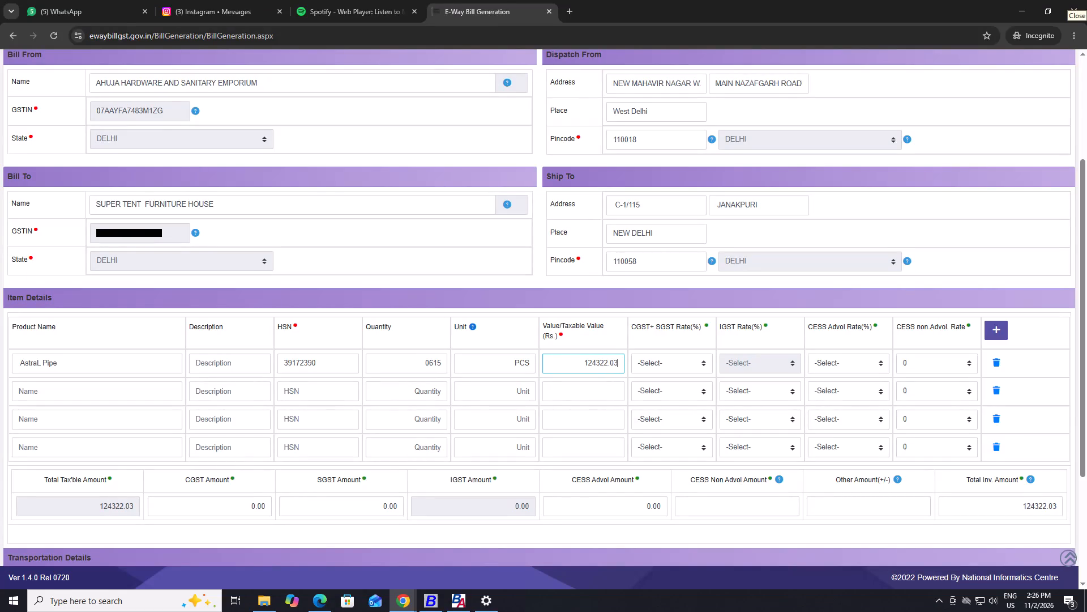
pyautogui.press('Tab')
pyautogui.hotkey('alt', 'Tab')
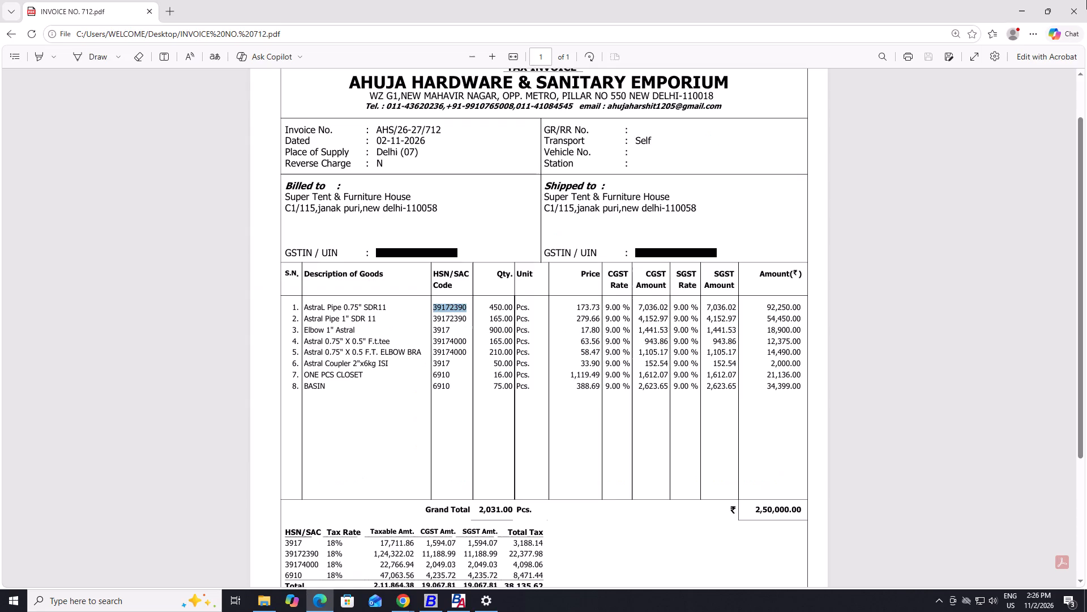
pyautogui.hotkey('alt', 'Tab')
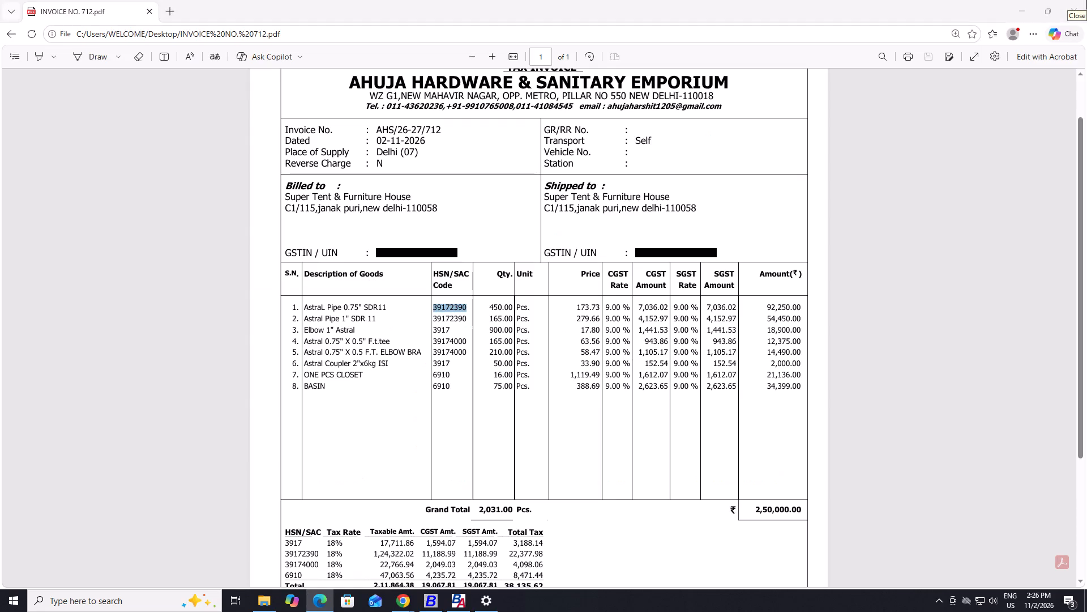
pyautogui.press('9')
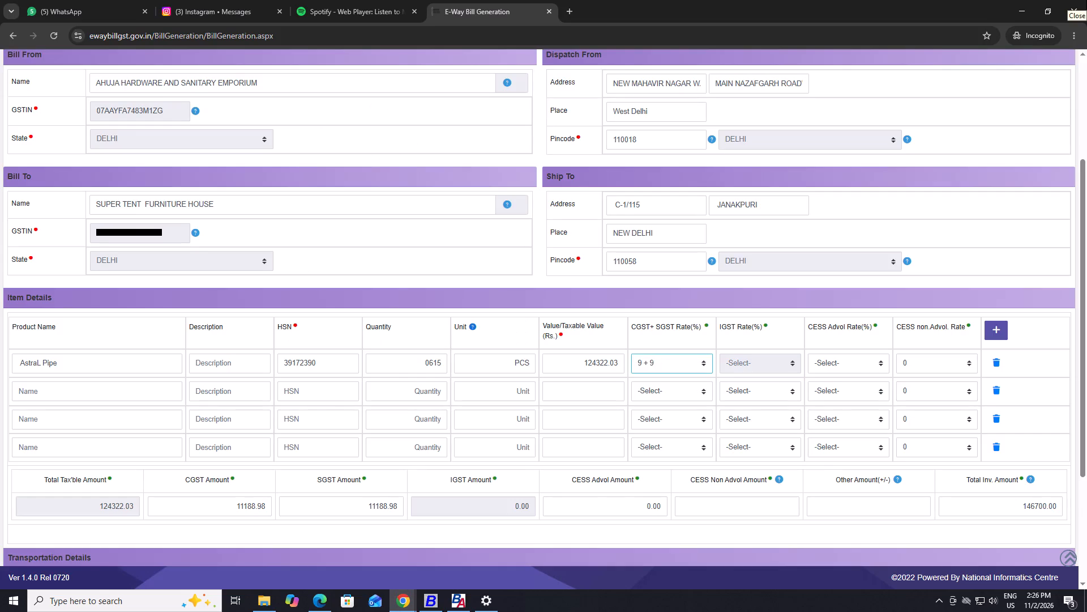
# Fill the second Item Details row with product name ELBOW COUPLER and HSN 3917, referring to the invoice PDF.
pyautogui.press('Tab')
pyautogui.press('Tab')
pyautogui.press('Tab')
pyautogui.press('Tab')
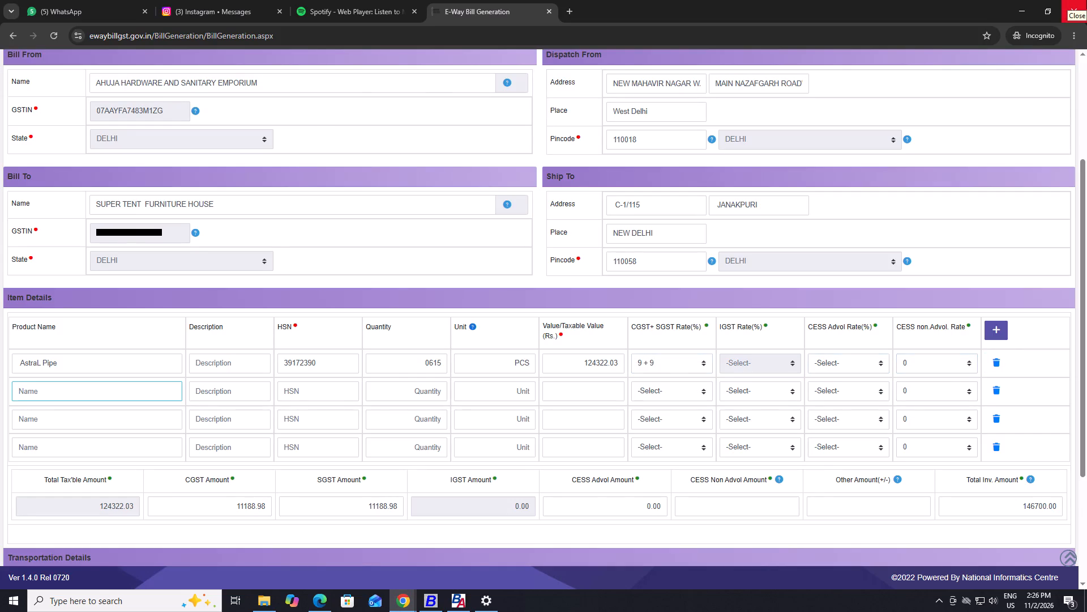
pyautogui.hotkey('alt', 'Tab')
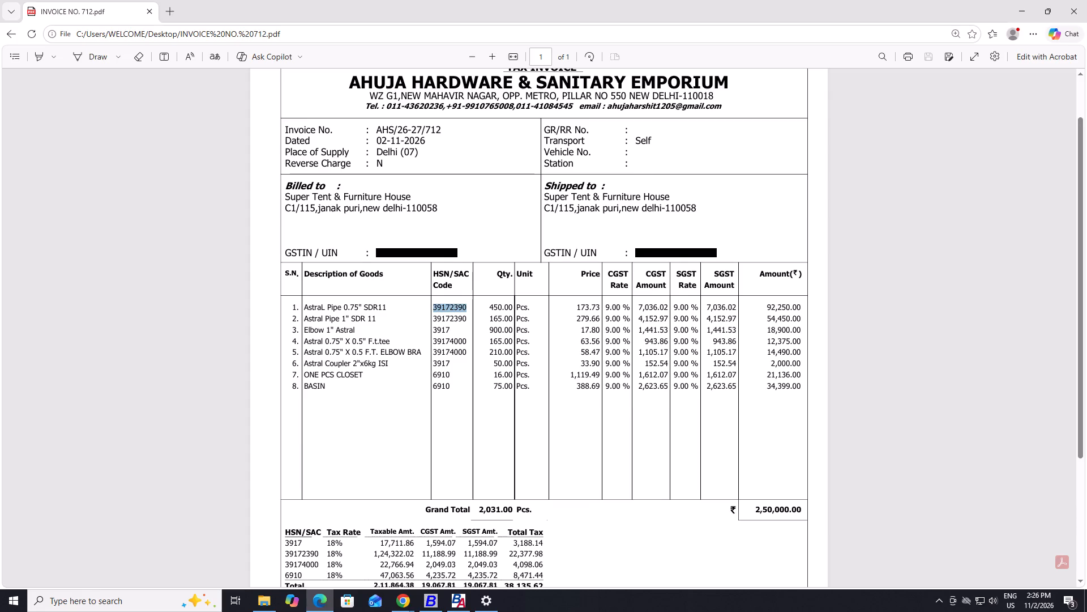
pyautogui.hotkey('alt', 'Tab')
pyautogui.write('ELBOW COUPLER')
pyautogui.press('Tab')
pyautogui.press('Tab')
pyautogui.hotkey('alt', 'Tab')
pyautogui.hotkey('alt', 'Tab')
pyautogui.write('3917')
# Enter the combined quantity 950 of the two HSN 3917 invoice items and unit PCS in the ELBOW COUPLER row.
pyautogui.press('Tab')
pyautogui.hotkey('alt', 'Tab')
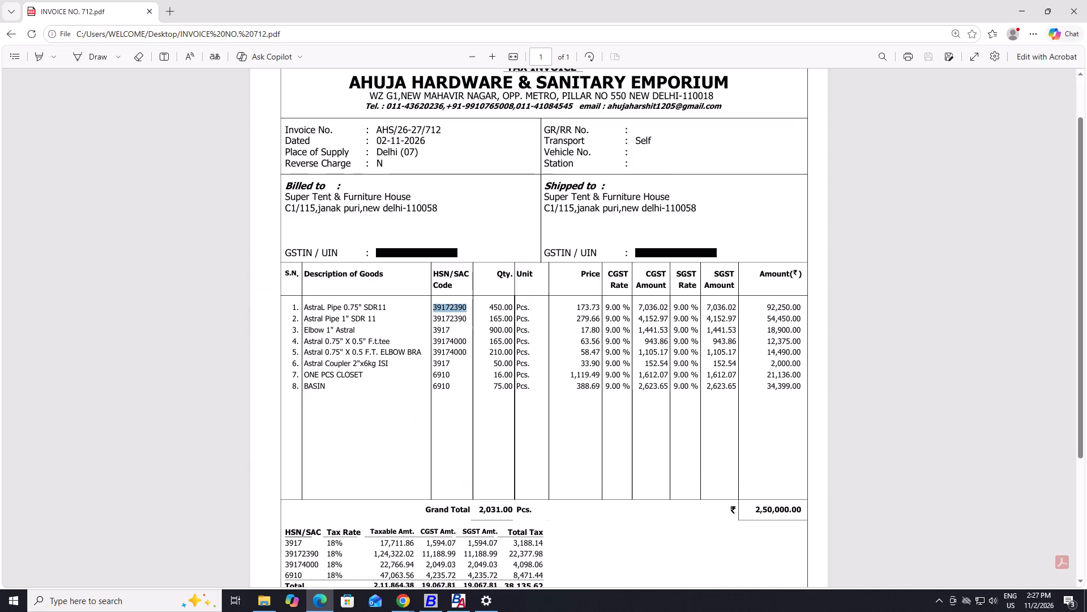
pyautogui.hotkey('alt', 'Tab')
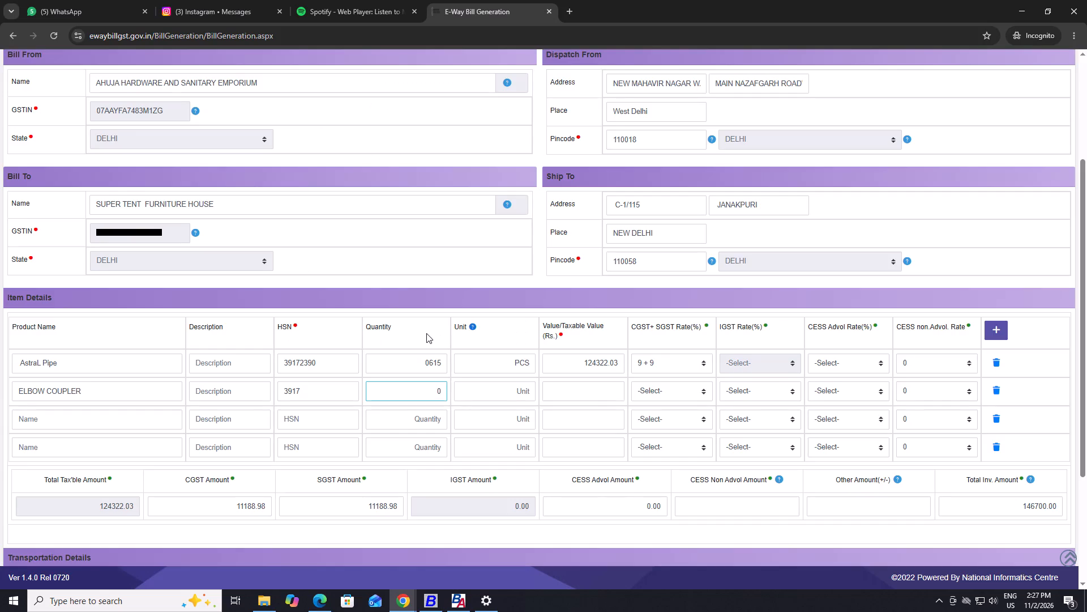
pyautogui.write('950')
pyautogui.press('Tab')
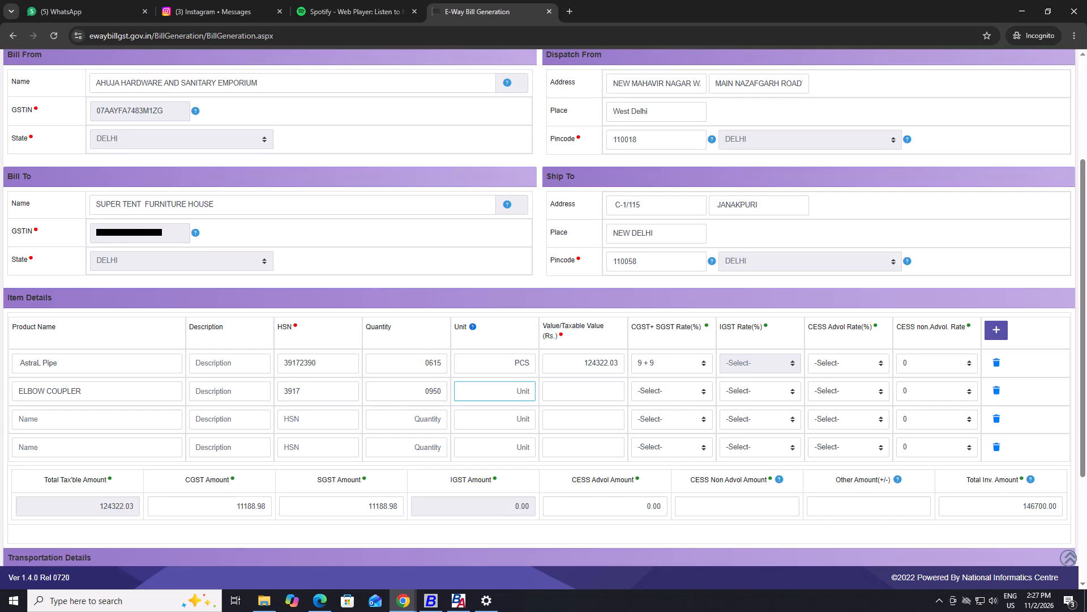
pyautogui.write('PCS')
# Check the HSN 3917 items in the invoice PDF, and enter taxable value 17711.86 and rate 9 + 9 in the ELBOW COUPLER row.
pyautogui.press('Tab')
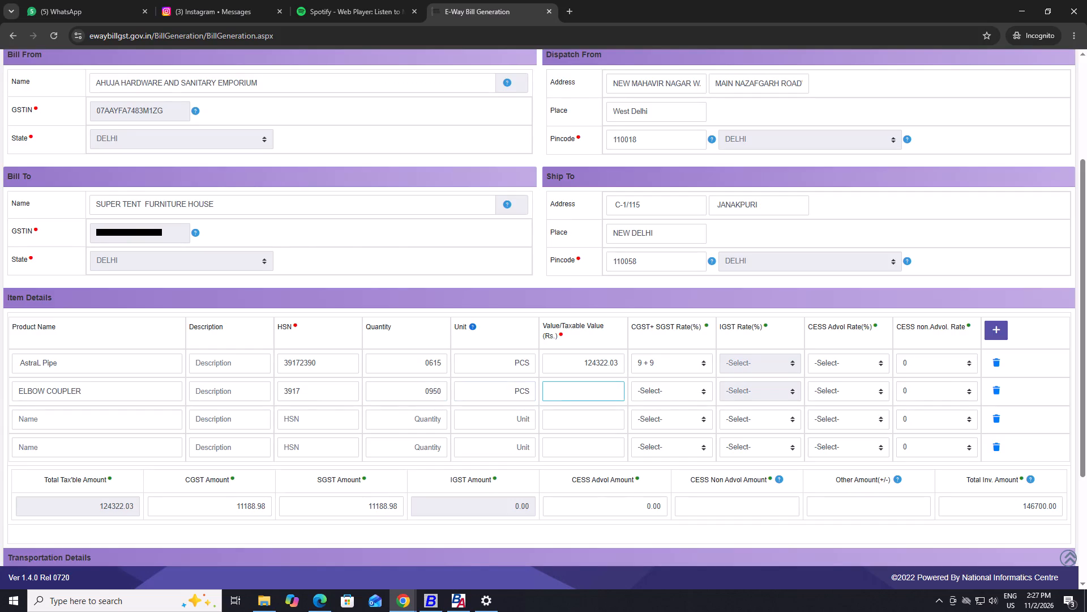
pyautogui.hotkey('alt', 'Tab')
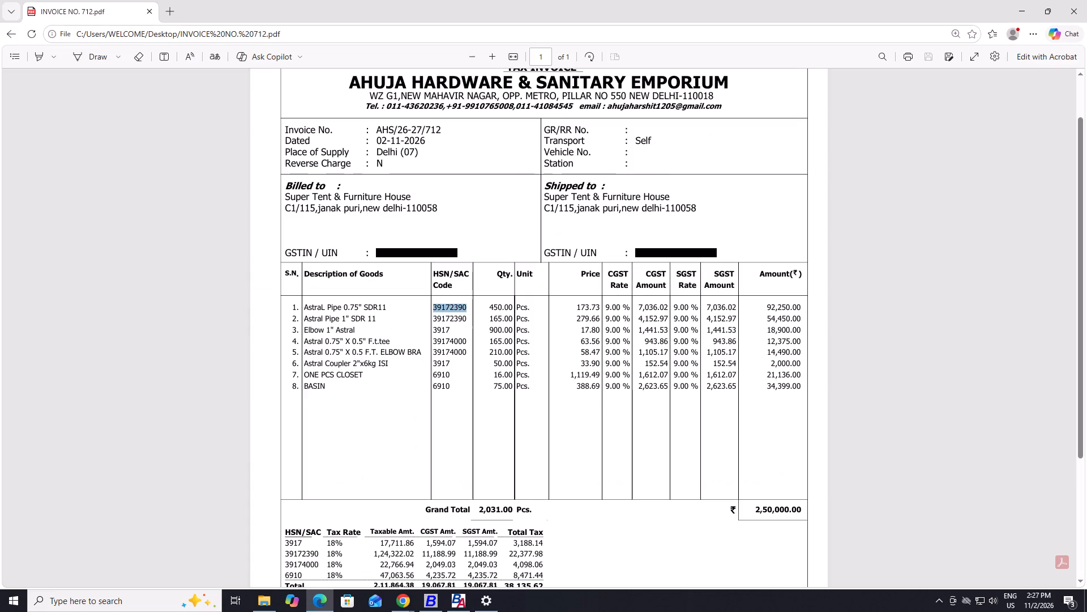
pyautogui.moveTo(342, 324); pyautogui.dragTo(640, 350)
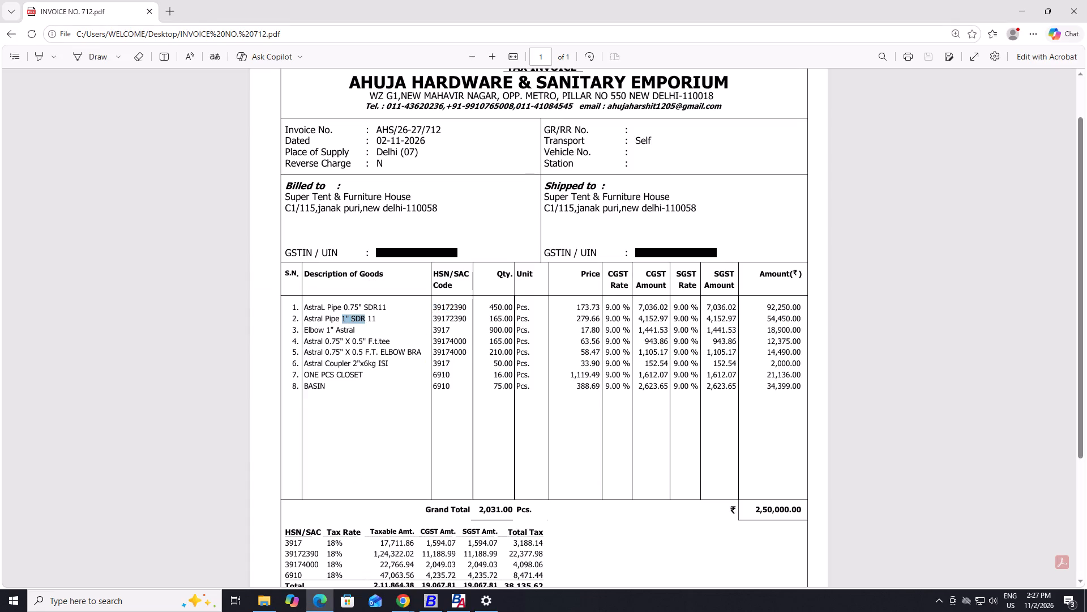
pyautogui.moveTo(640, 350); pyautogui.dragTo(797, 335)
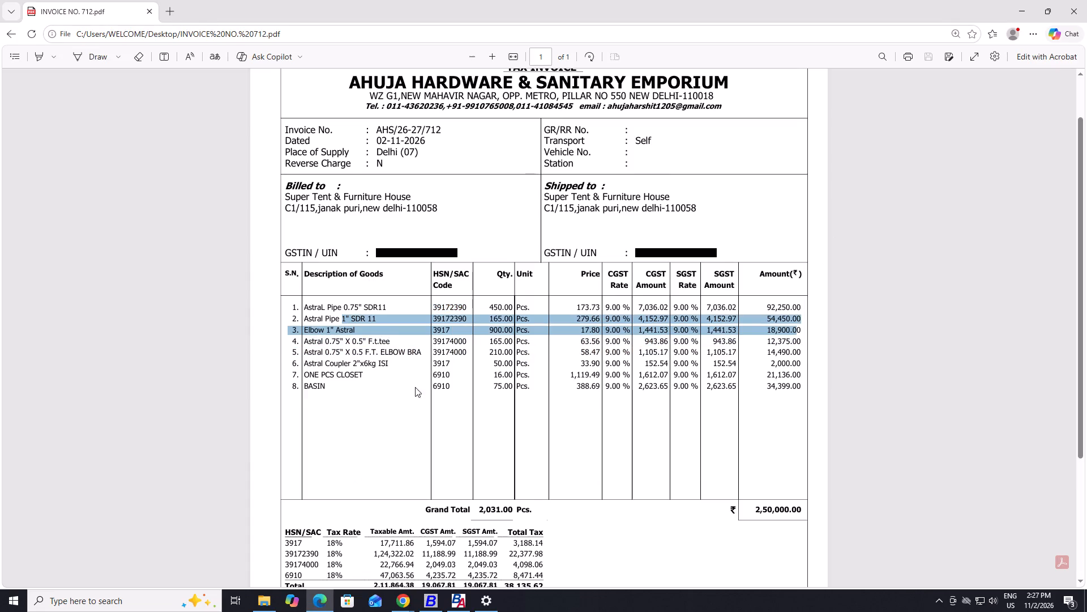
pyautogui.moveTo(310, 362); pyautogui.dragTo(725, 352)
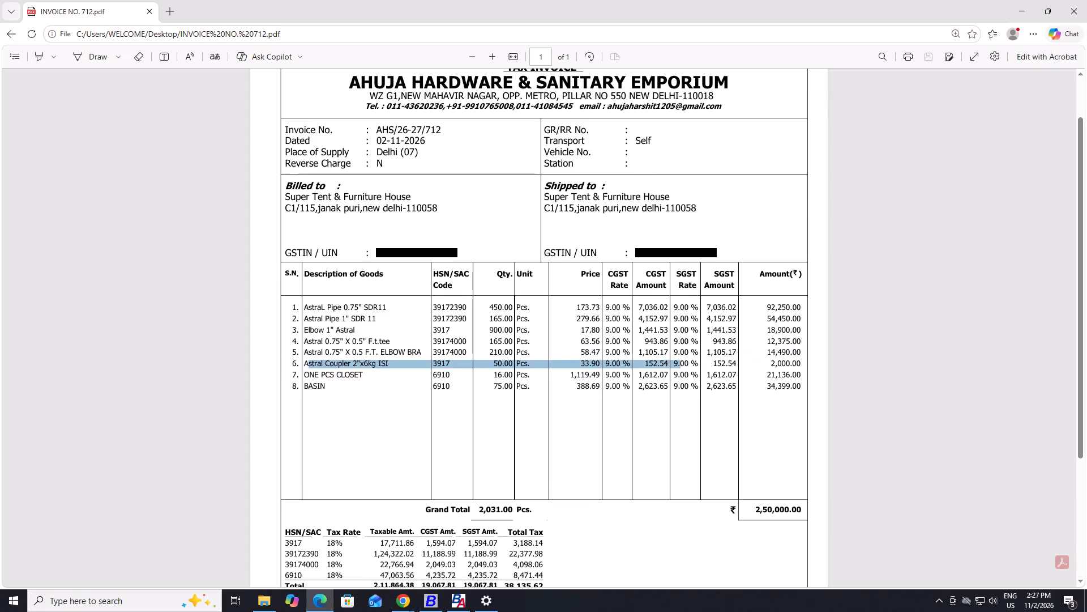
pyautogui.moveTo(725, 352); pyautogui.dragTo(795, 359)
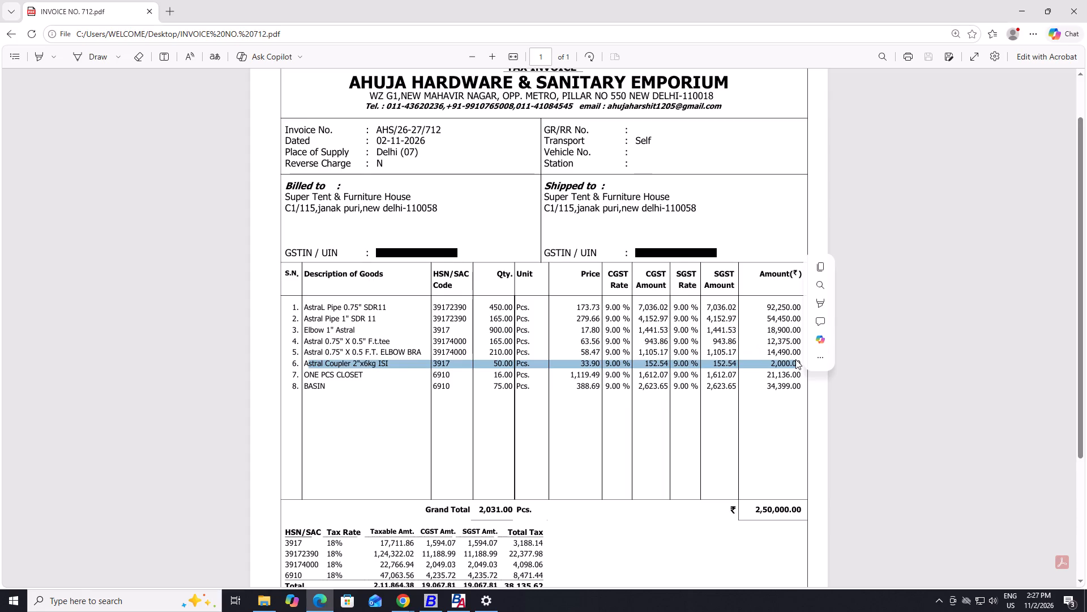
pyautogui.hotkey('alt', 'Tab')
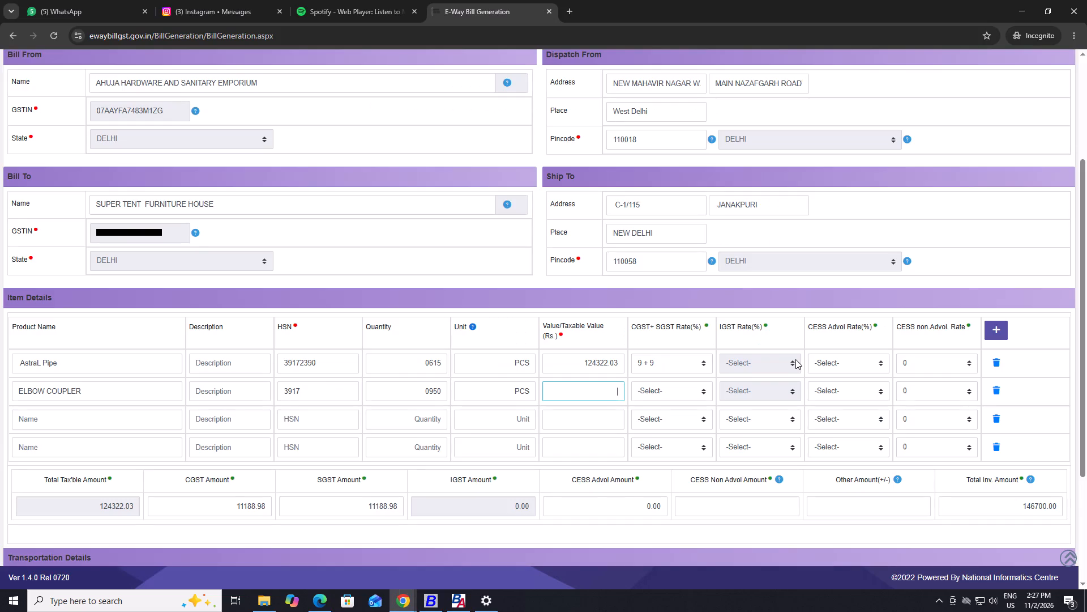
pyautogui.write('17711.86')
pyautogui.press('Tab')
pyautogui.press('9')
# Copy the product name Astral 0.75" X 0.5" F.t.tee from the invoice PDF into the third Item Details row.
pyautogui.press('Tab')
pyautogui.press('Tab')
pyautogui.press('Tab')
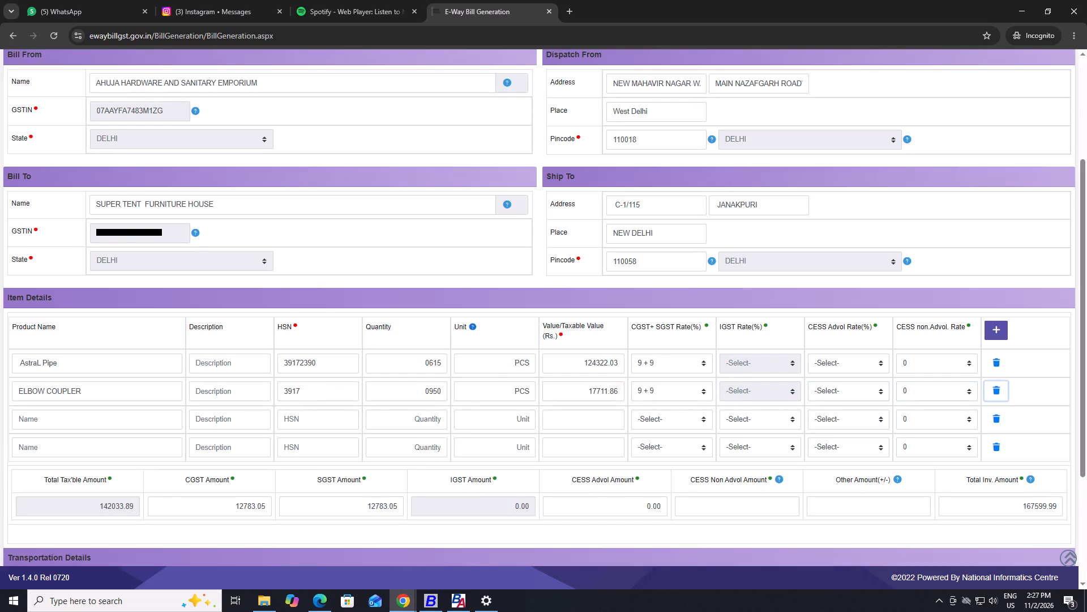
pyautogui.press('Tab')
pyautogui.hotkey('alt', 'Tab')
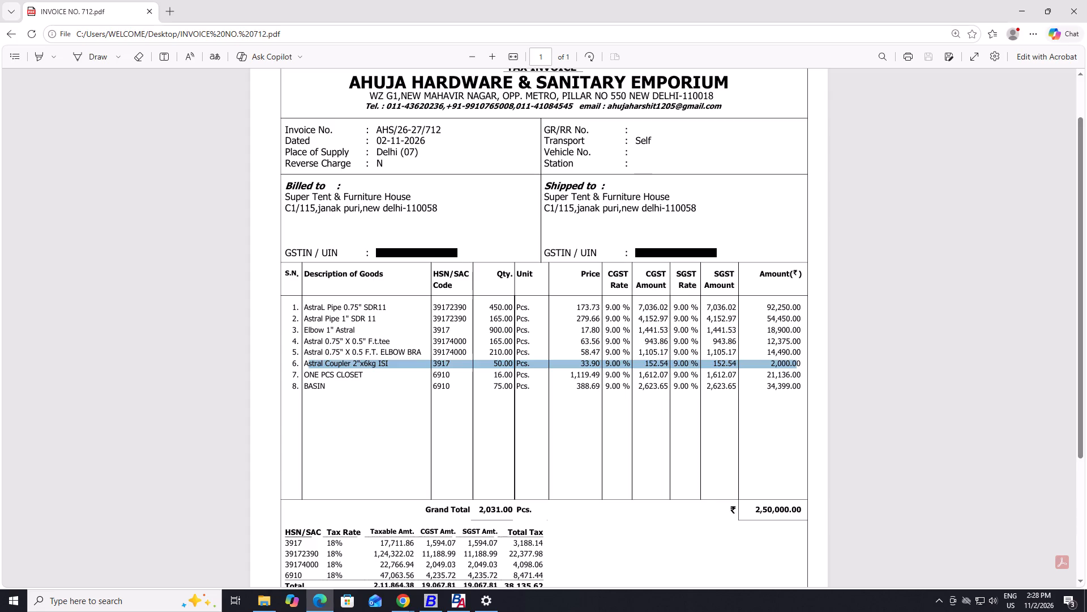
pyautogui.click(327, 341)
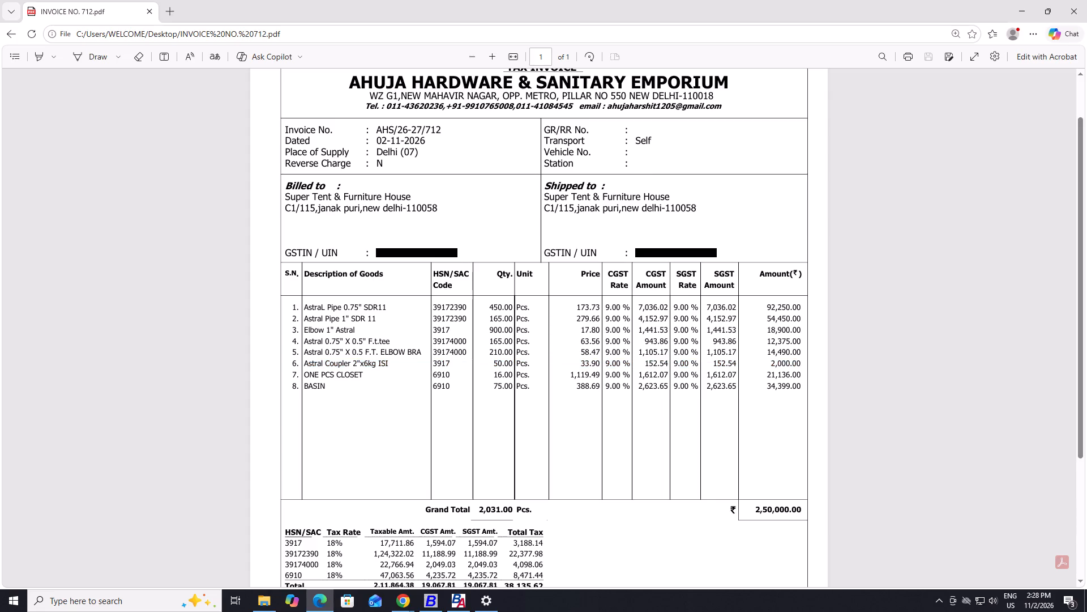
pyautogui.moveTo(305, 342); pyautogui.dragTo(357, 344)
pyautogui.moveTo(357, 344); pyautogui.dragTo(398, 341)
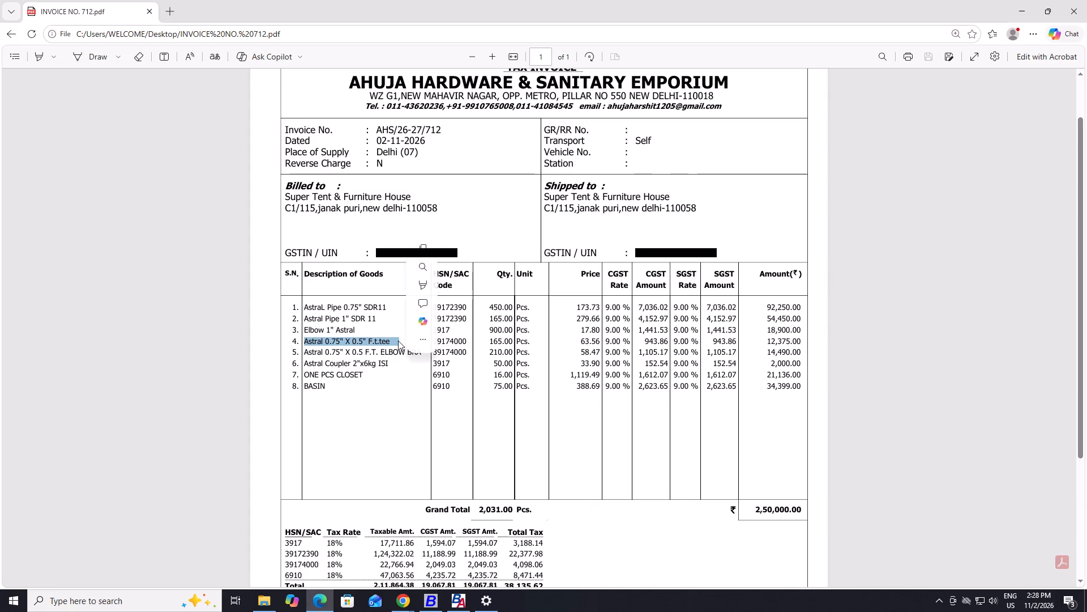
pyautogui.hotkey('ctrl', 'c')
pyautogui.hotkey('alt', 'Tab')
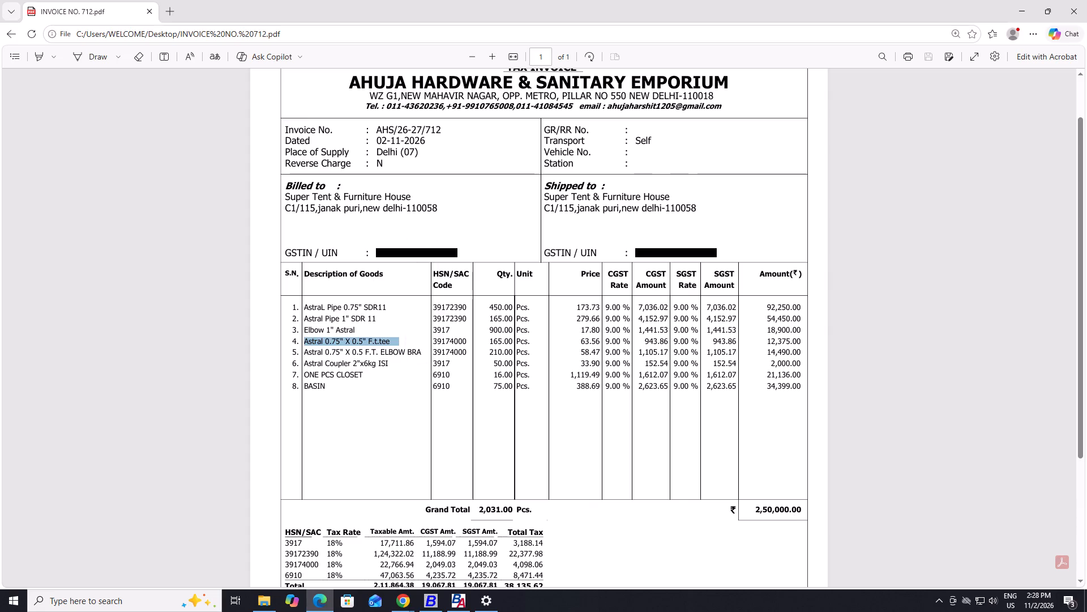
pyautogui.hotkey('ctrl', 'v')
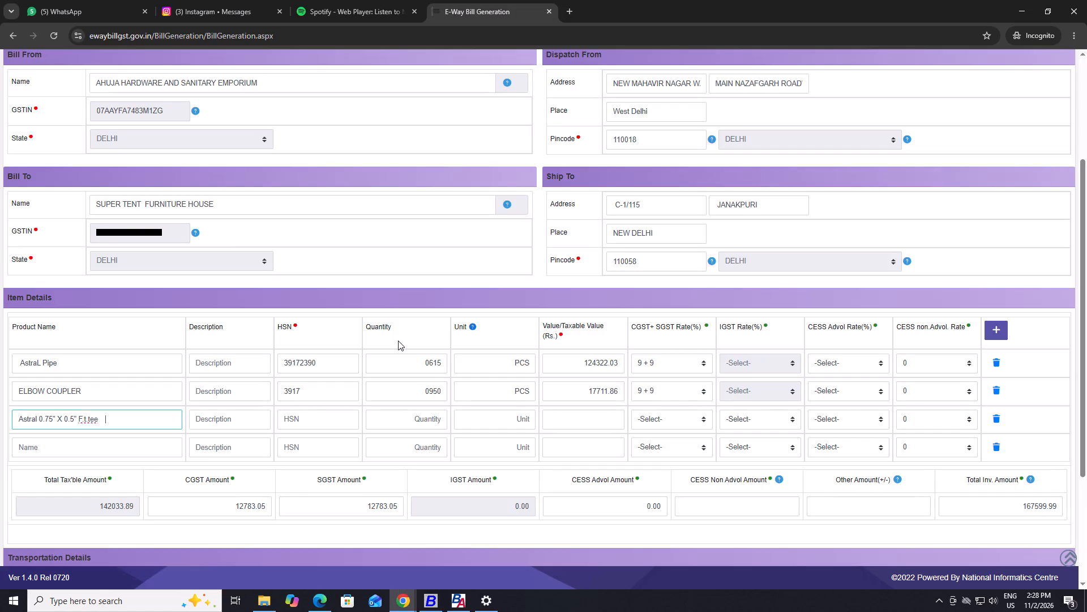
# Copy HSN code 39174000 from the invoice's fourth item into the HSN field of the F.t.tee row.
pyautogui.press('Tab')
pyautogui.press('Tab')
pyautogui.press('Tab')
pyautogui.hotkey('shift', 'Tab')
pyautogui.hotkey('alt', 'Tab')
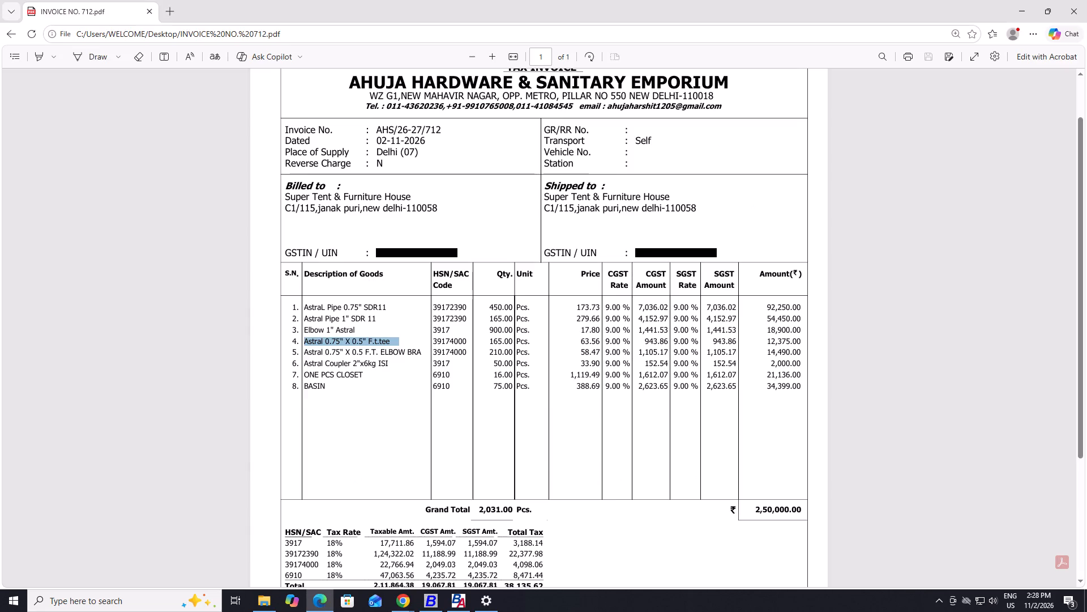
pyautogui.hotkey('alt', 'Tab')
pyautogui.press('3')
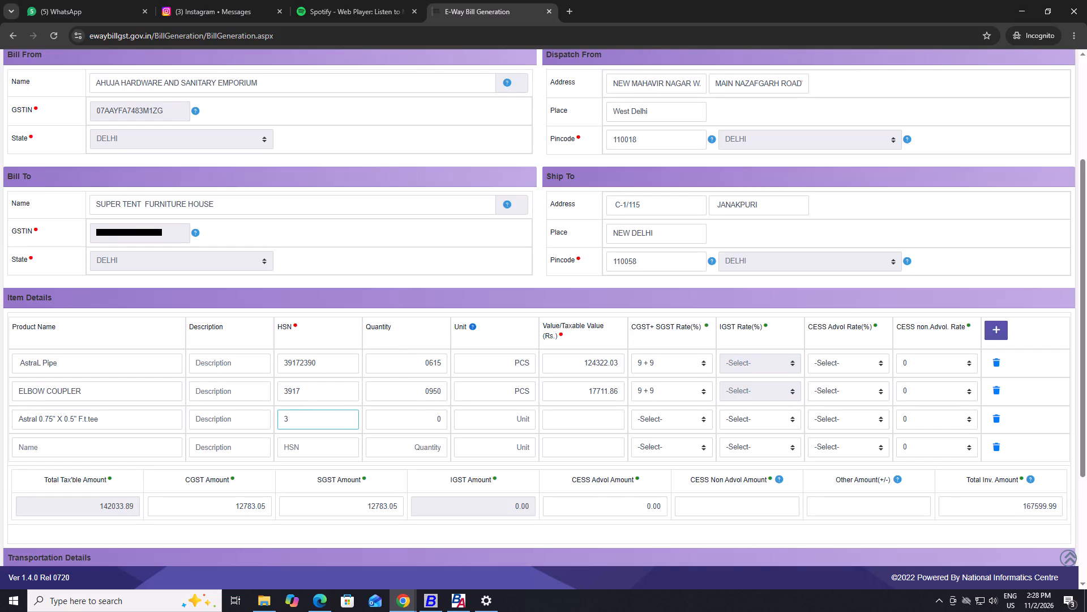
pyautogui.press('BackSpace')
pyautogui.hotkey('alt', 'Tab')
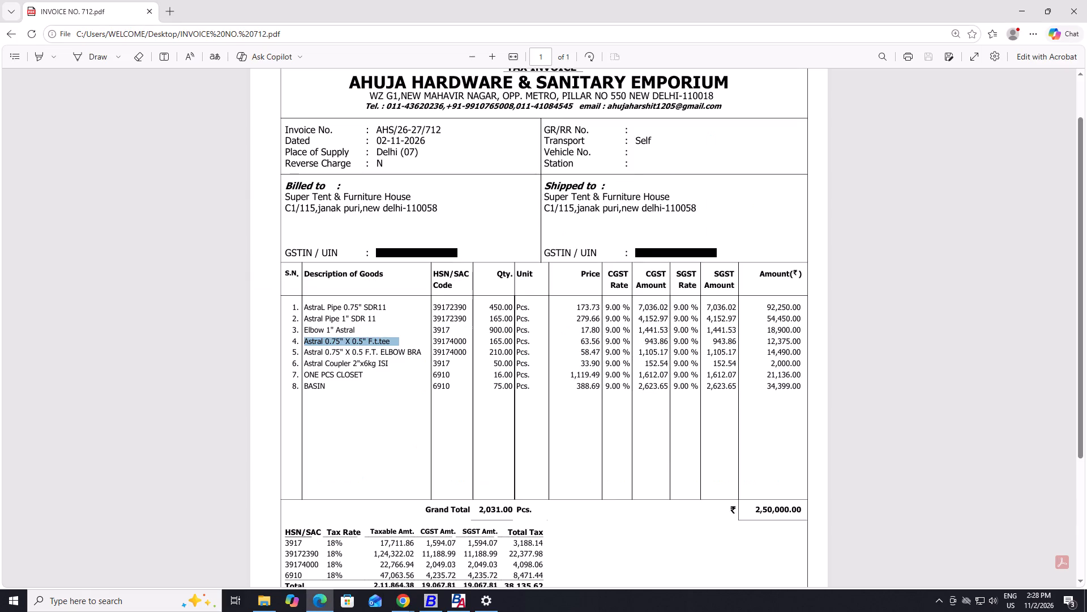
pyautogui.doubleClick(438, 345)
pyautogui.hotkey('ctrl', 'c')
pyautogui.hotkey('alt', 'Tab')
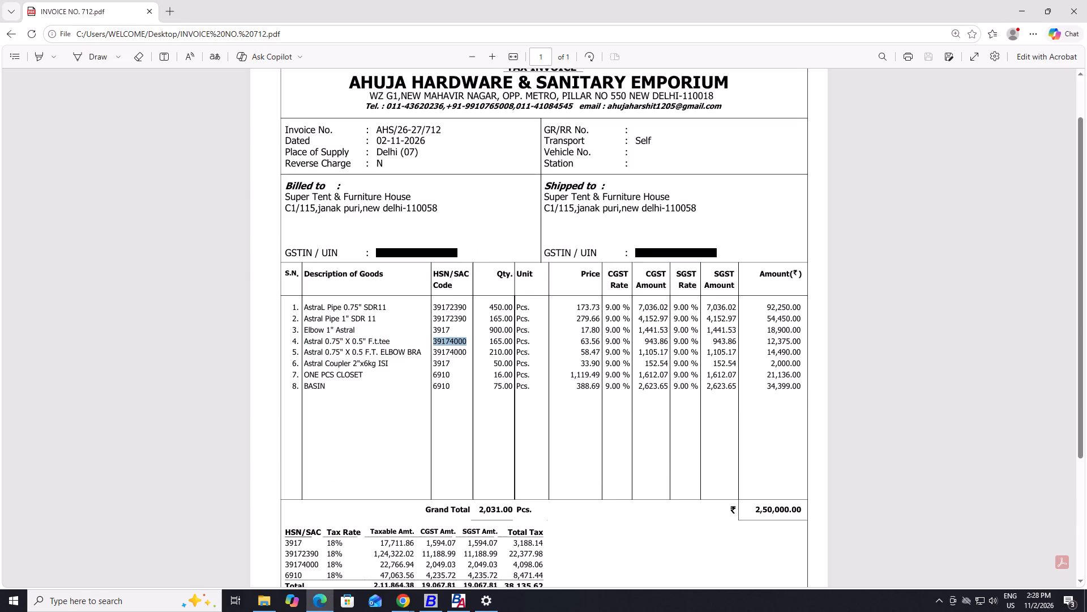
pyautogui.hotkey('ctrl', 'v')
# Enter the combined quantity 375 of the two HSN 39174000 invoice items in the F.t.tee row.
pyautogui.press('Tab')
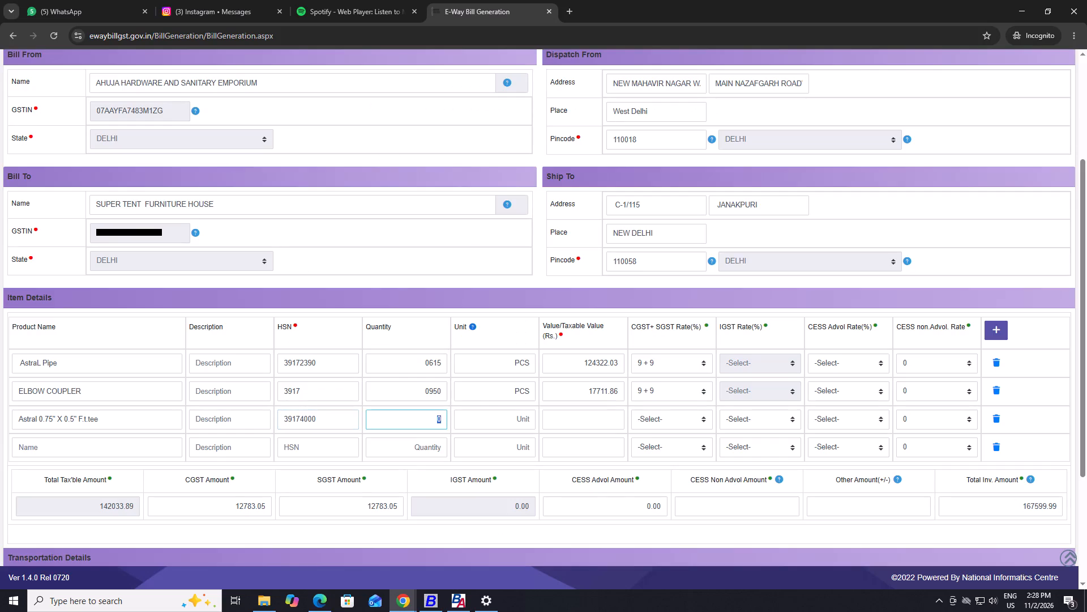
pyautogui.write('375')
pyautogui.press('Tab')
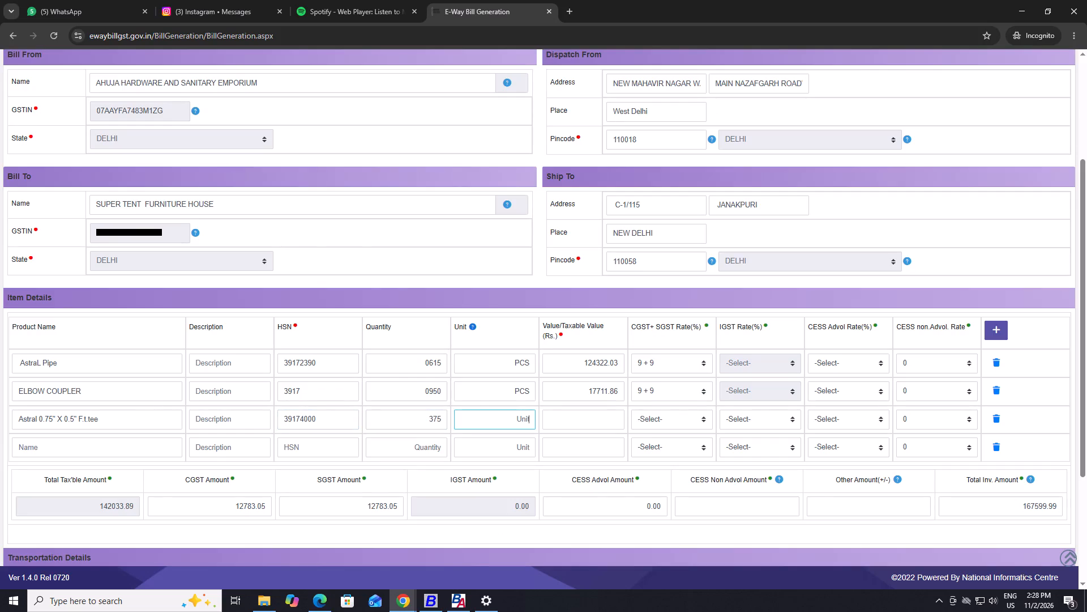
# Append ELBOW to the product name Astral 0.75" X 0.5" F.t.tee in the third Item Details row.
pyautogui.click(136, 414)
pyautogui.press('BackSpace')
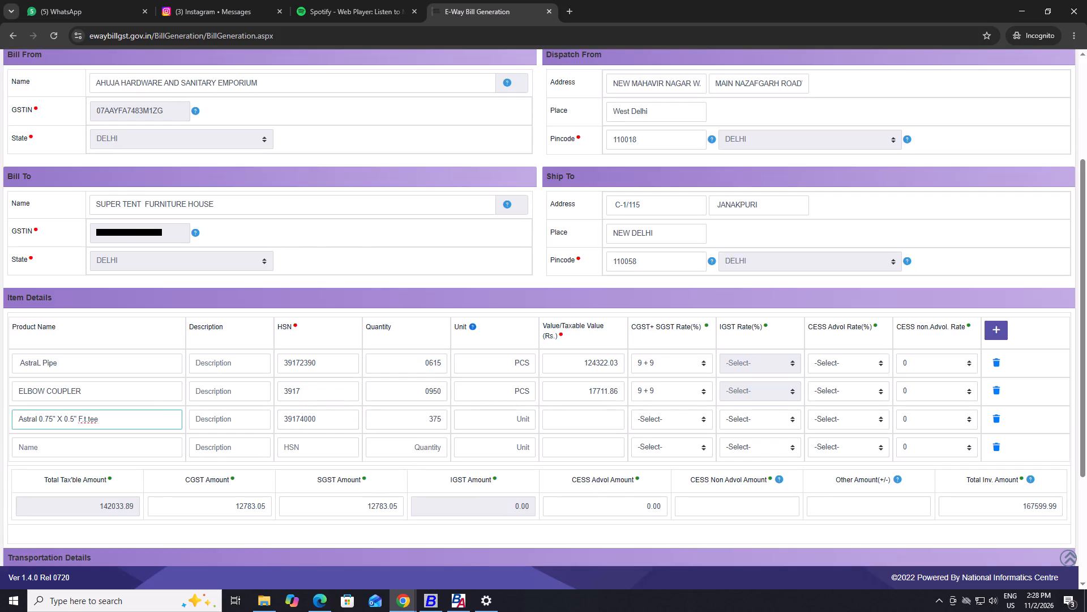
pyautogui.write('COUPLER')
pyautogui.hotkey('alt', 'Tab')
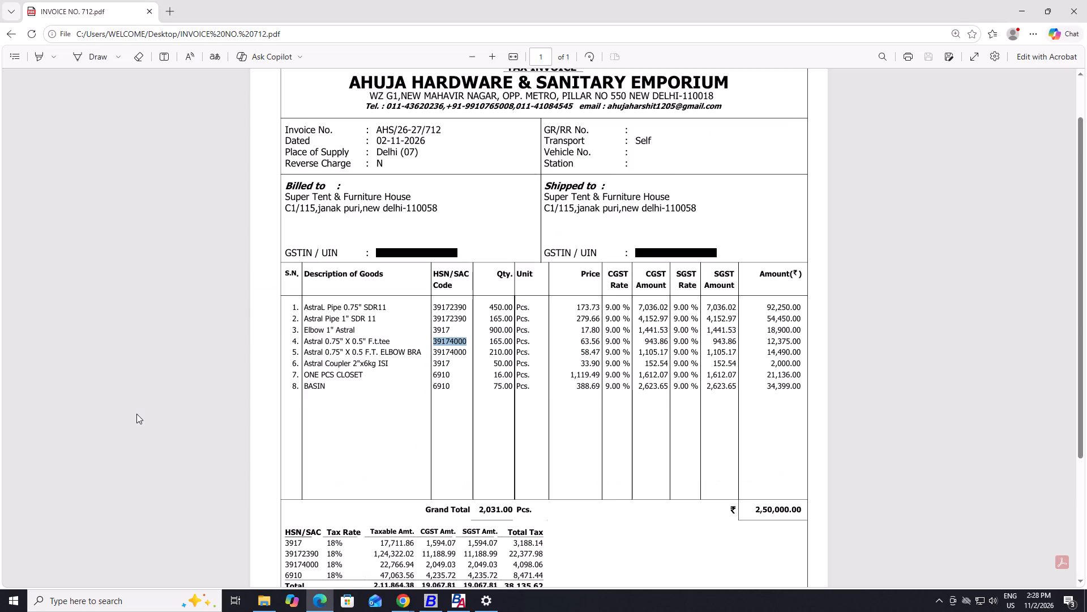
pyautogui.hotkey('alt', 'Tab')
pyautogui.press('BackSpace')
pyautogui.press('BackSpace')
pyautogui.press('BackSpace')
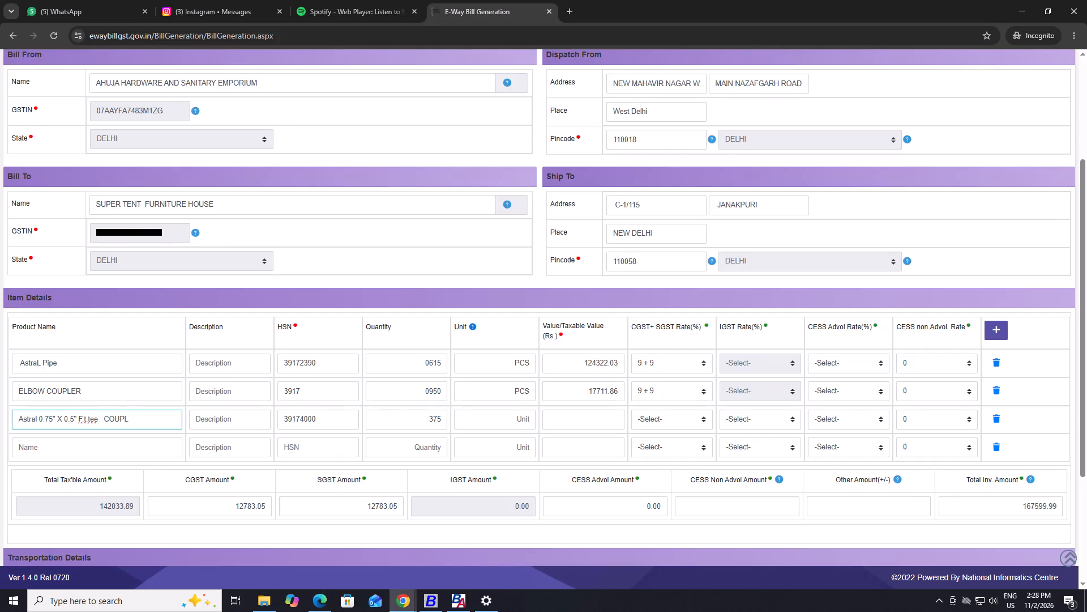
pyautogui.press('BackSpace')
pyautogui.press('BackSpace')
pyautogui.press('BackSpace')
pyautogui.press('BackSpace')
pyautogui.write('ELBOW')
# Complete the F.t.tee ELBOW row with unit PCS, the invoice's HSN 39174000 taxable value 22766.94 and CGST+SGST rate 9 + 9.
pyautogui.click(479, 419)
pyautogui.write('PCS')
pyautogui.press('Tab')
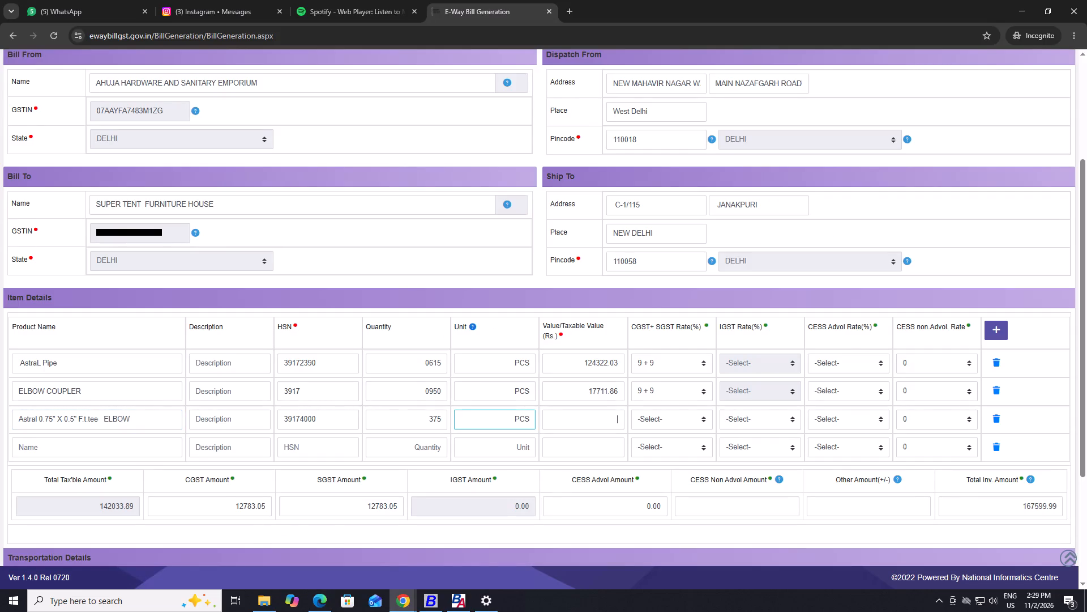
pyautogui.hotkey('alt', 'Tab')
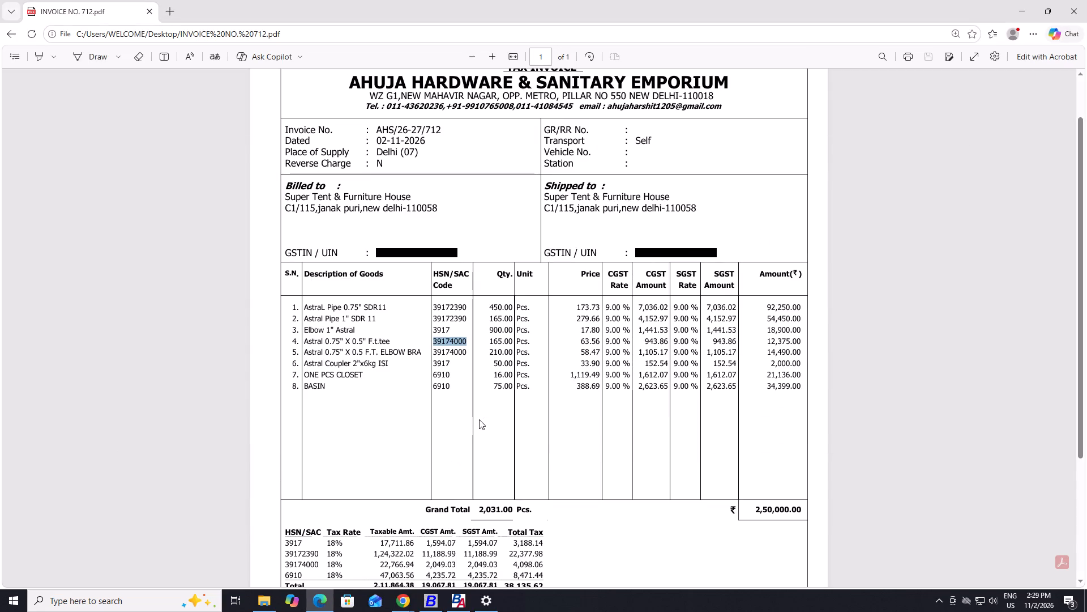
pyautogui.hotkey('alt', 'Tab')
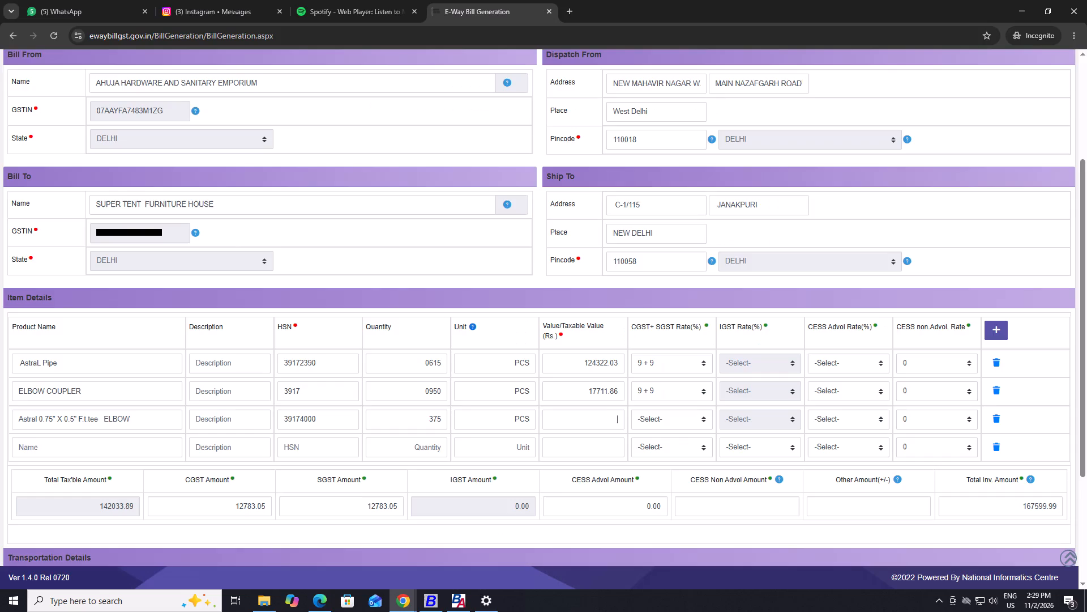
pyautogui.hotkey('alt', 'Tab')
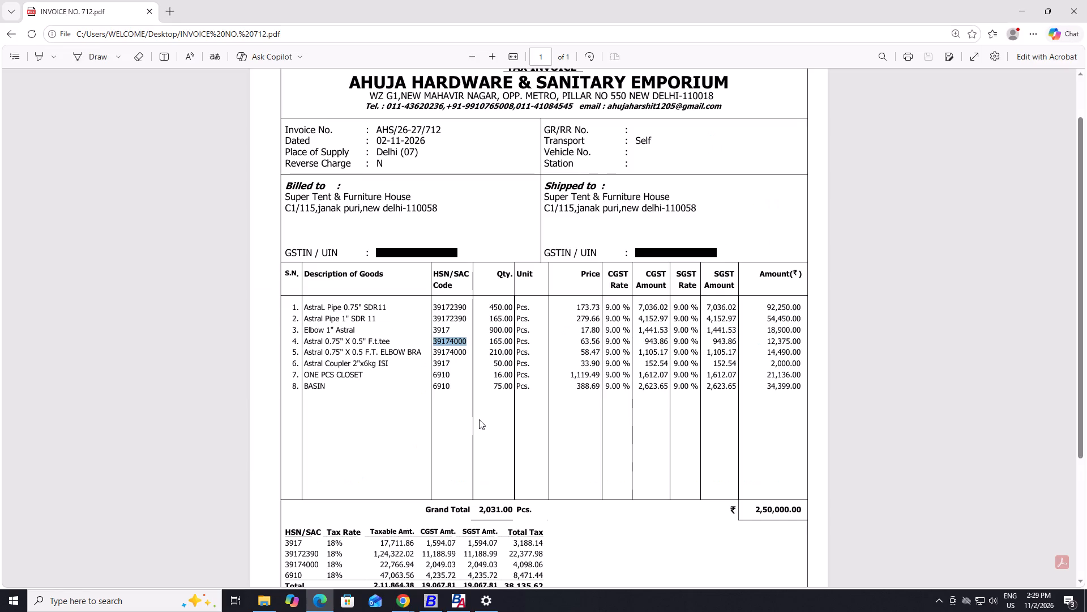
pyautogui.hotkey('alt', 'Tab')
pyautogui.write('22766.')
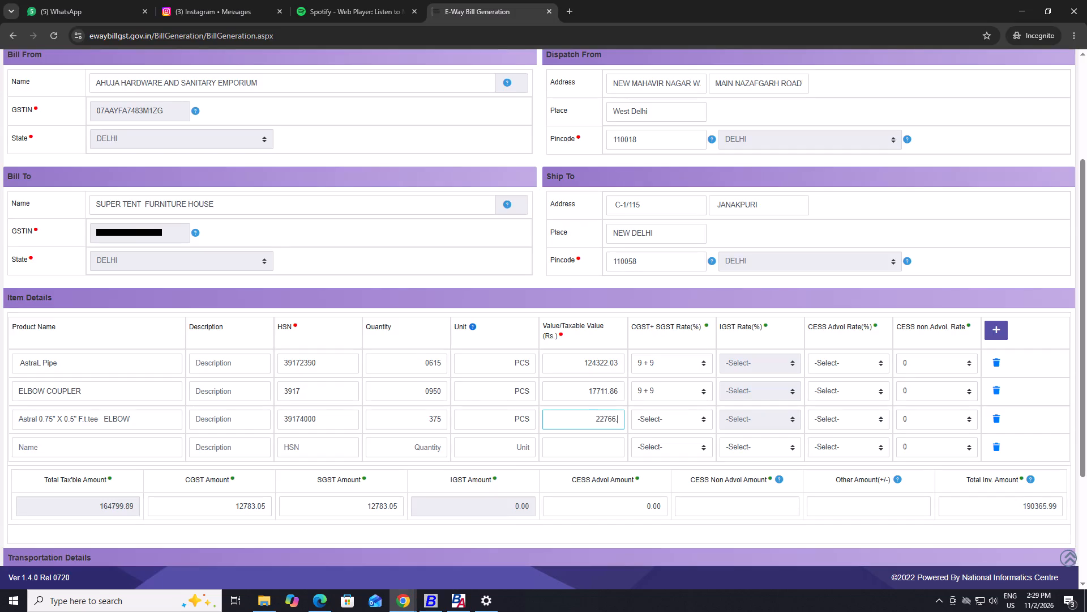
pyautogui.write('94')
pyautogui.press('Tab')
pyautogui.press('9')
pyautogui.press('Tab')
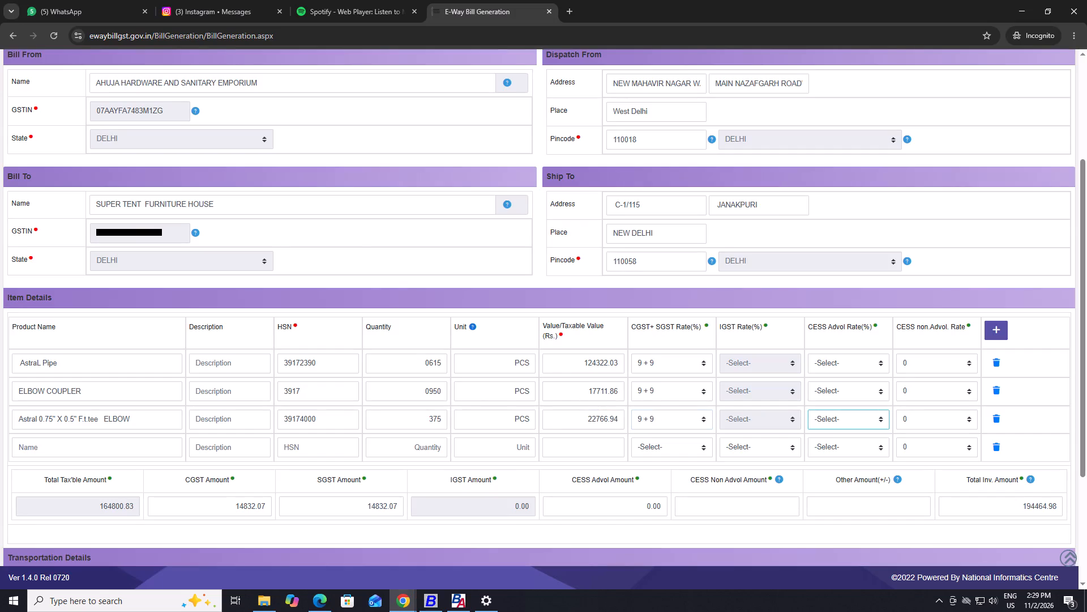
# Enter product name CLOSET BASIN and HSN 6910 from the invoice PDF in the fourth Item Details row.
pyautogui.press('Tab')
pyautogui.press('Tab')
pyautogui.press('Tab')
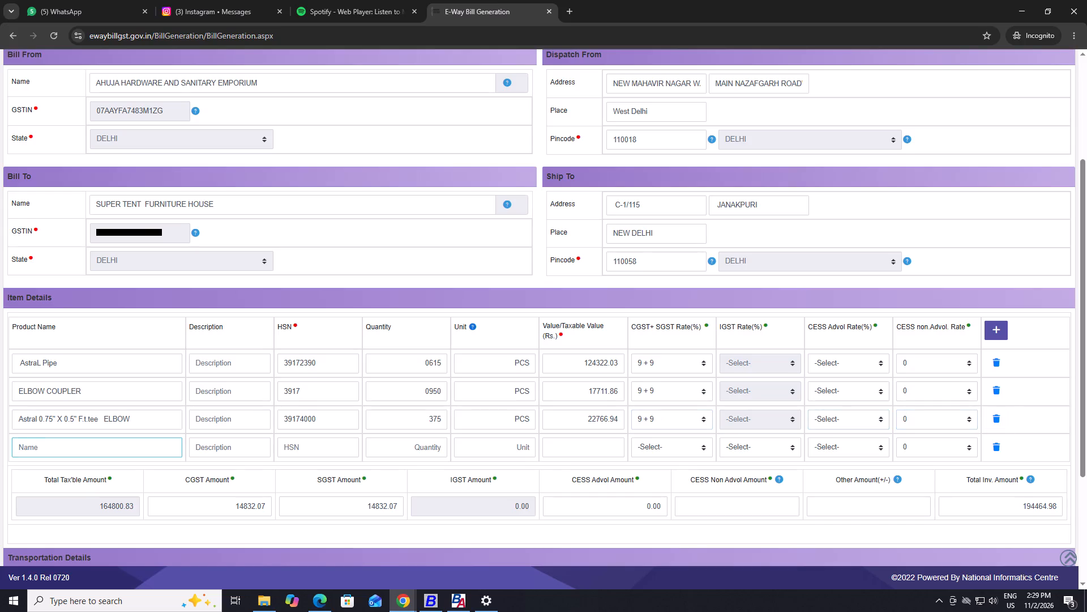
pyautogui.hotkey('alt', 'Tab')
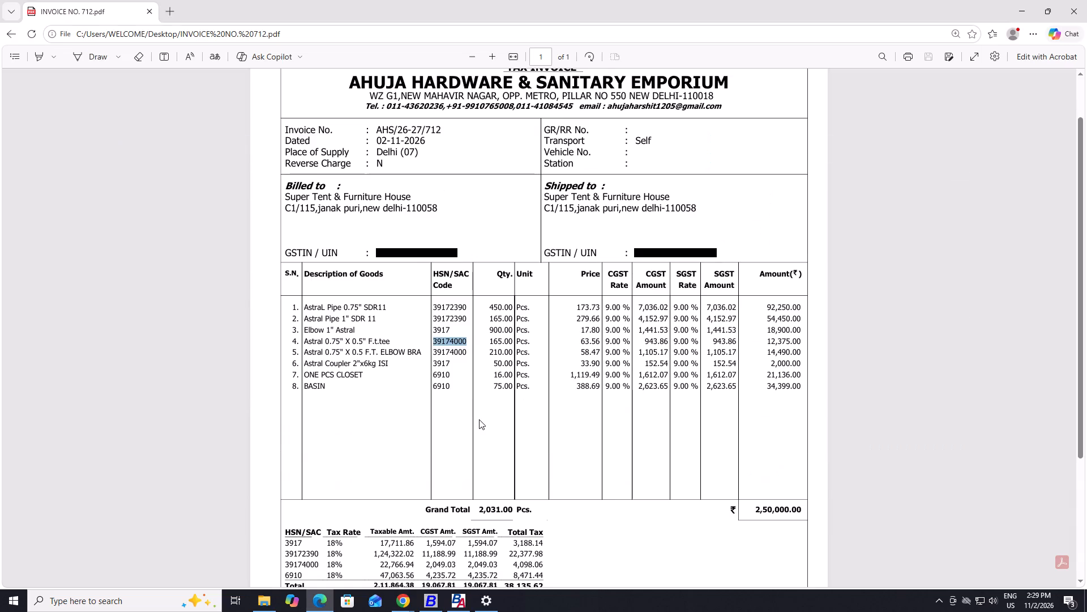
pyautogui.hotkey('alt', 'Tab')
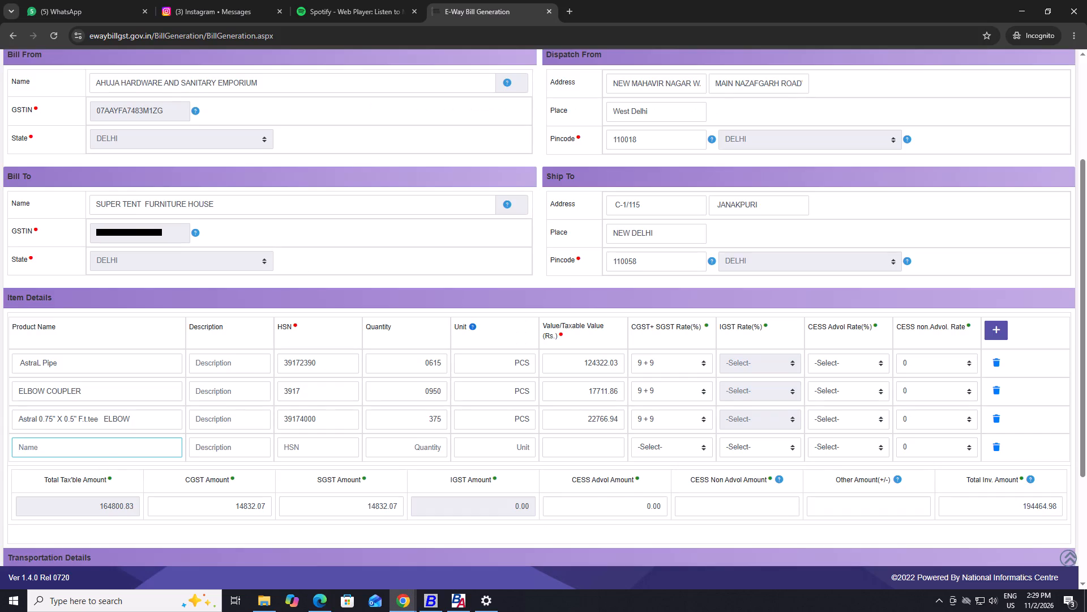
pyautogui.hotkey('alt', 'Tab')
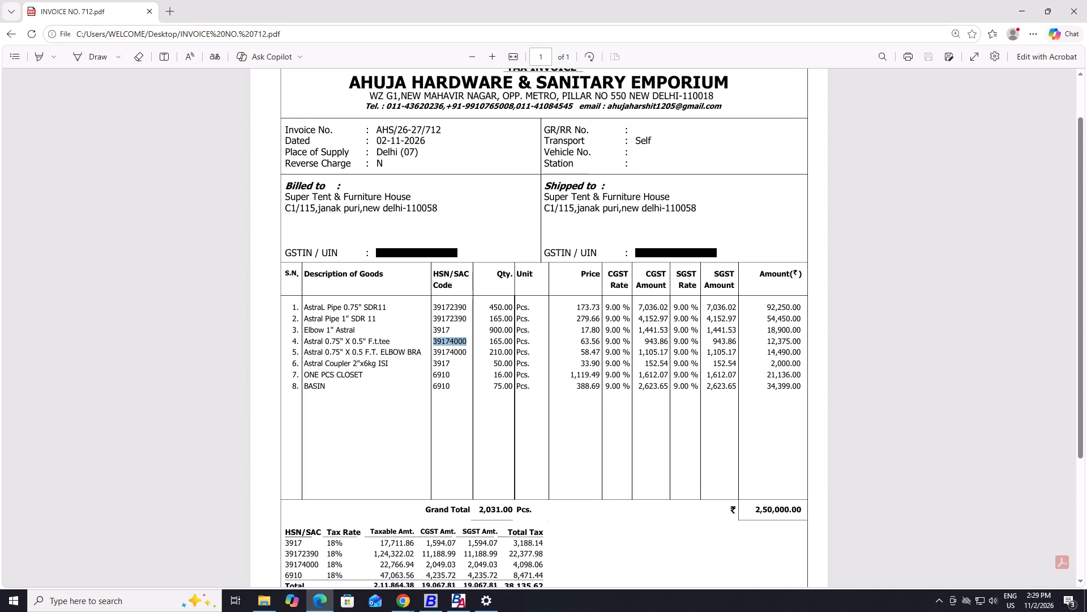
pyautogui.hotkey('alt', 'Tab')
pyautogui.write('CLOSET BASIN')
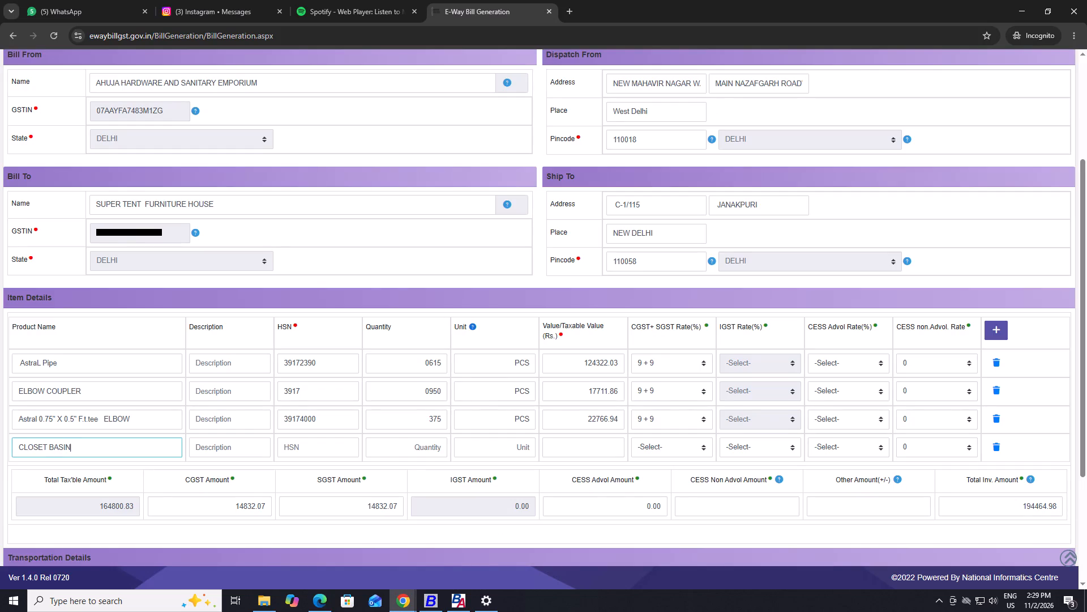
pyautogui.press('Tab')
pyautogui.press('Tab')
pyautogui.hotkey('alt', 'Tab')
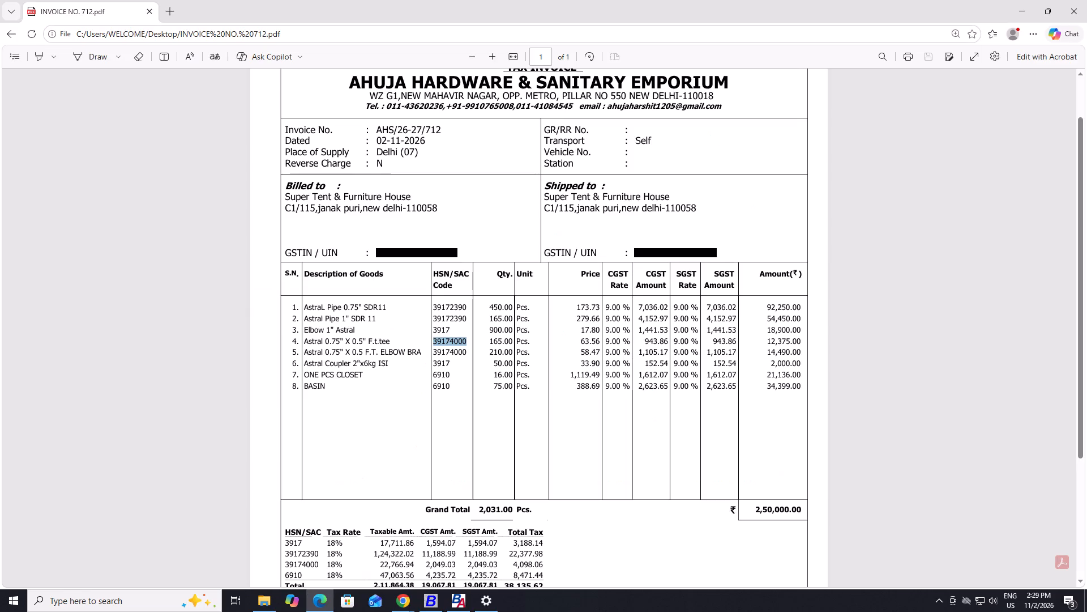
pyautogui.hotkey('alt', 'Tab')
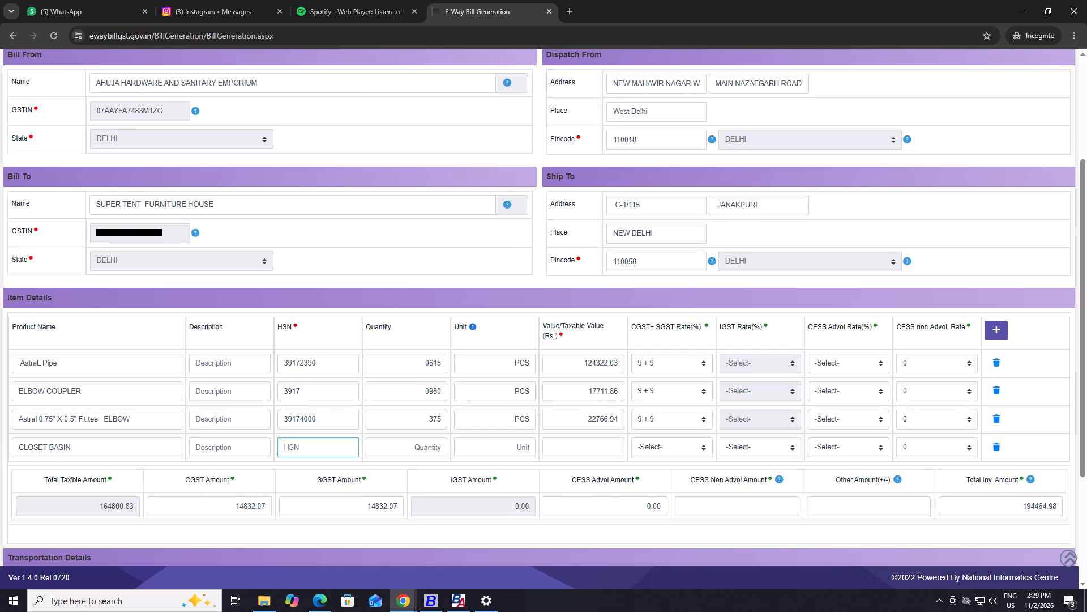
pyautogui.write('6910')
# Enter the combined quantity 91 of the two HSN 6910 invoice items and unit PCS in the CLOSET BASIN row.
pyautogui.press('Tab')
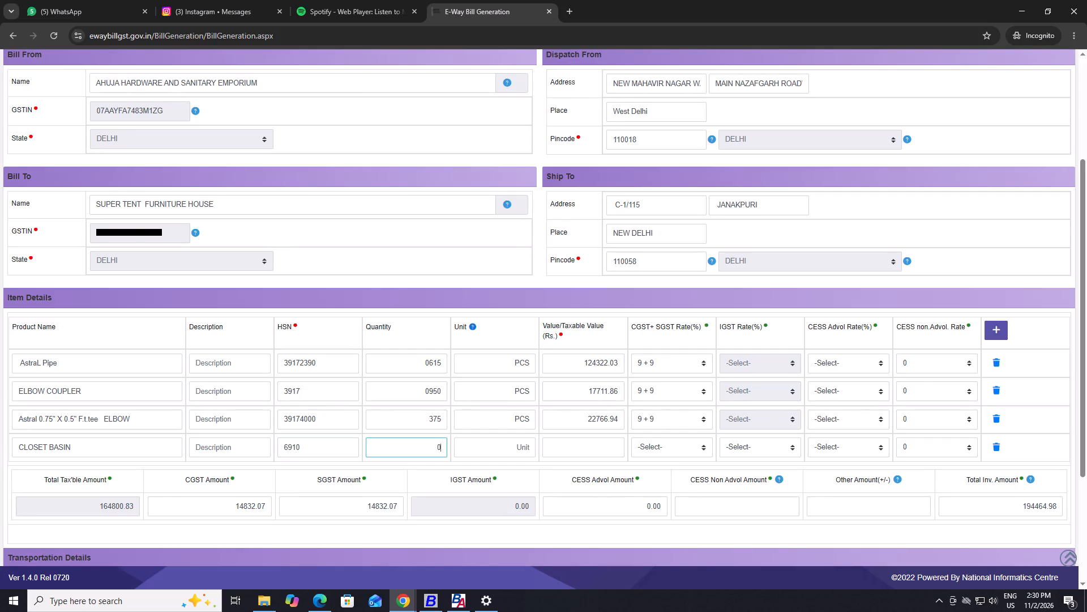
pyautogui.hotkey('alt', 'Tab')
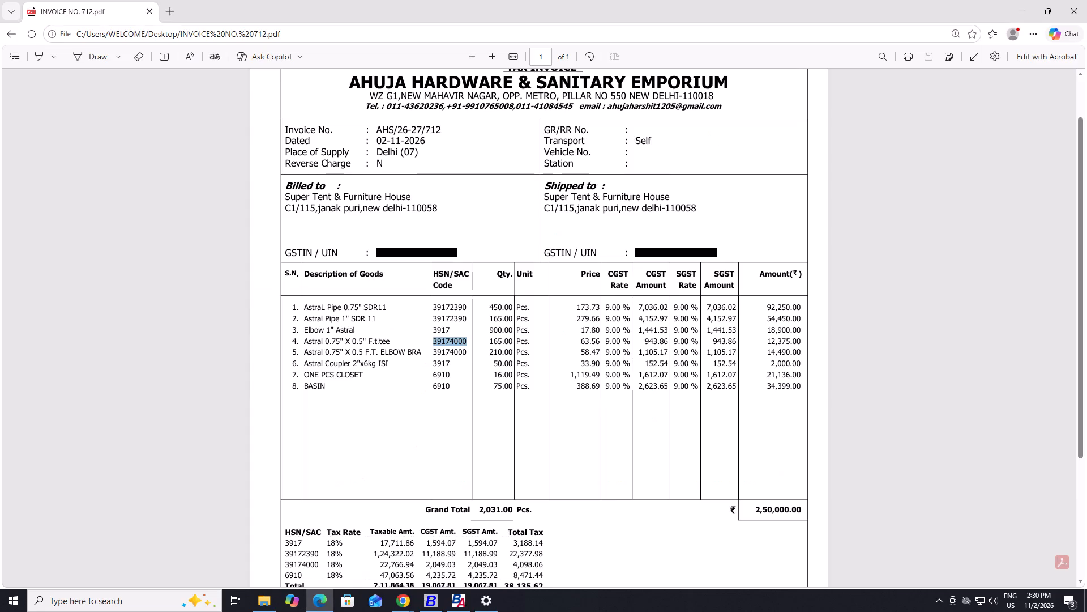
pyautogui.hotkey('alt', 'Tab')
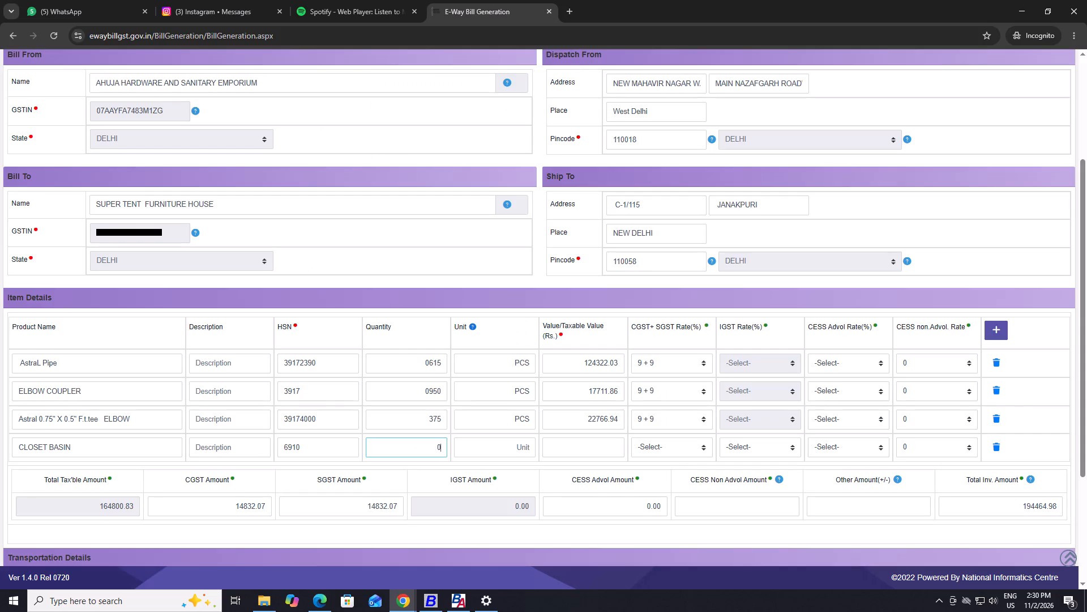
pyautogui.write('91')
pyautogui.press('Tab')
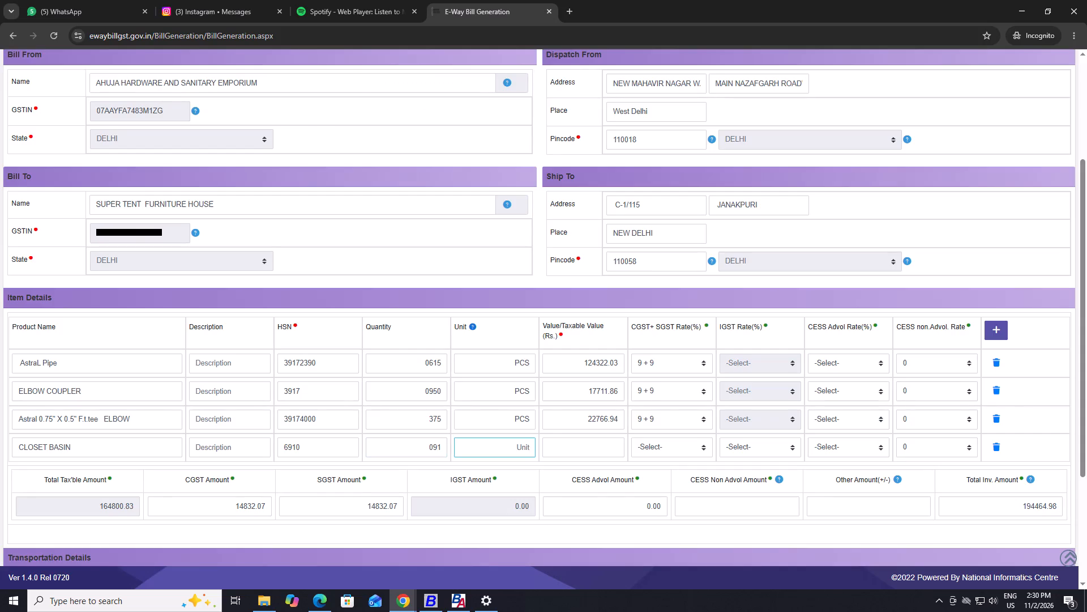
pyautogui.write('PCS')
# Check the HSN 6910 taxable amount in the invoice PDF, and enter taxable value 47063.55 and rate 9 + 9 in the CLOSET BASIN row.
pyautogui.press('Tab')
pyautogui.hotkey('alt', 'Tab')
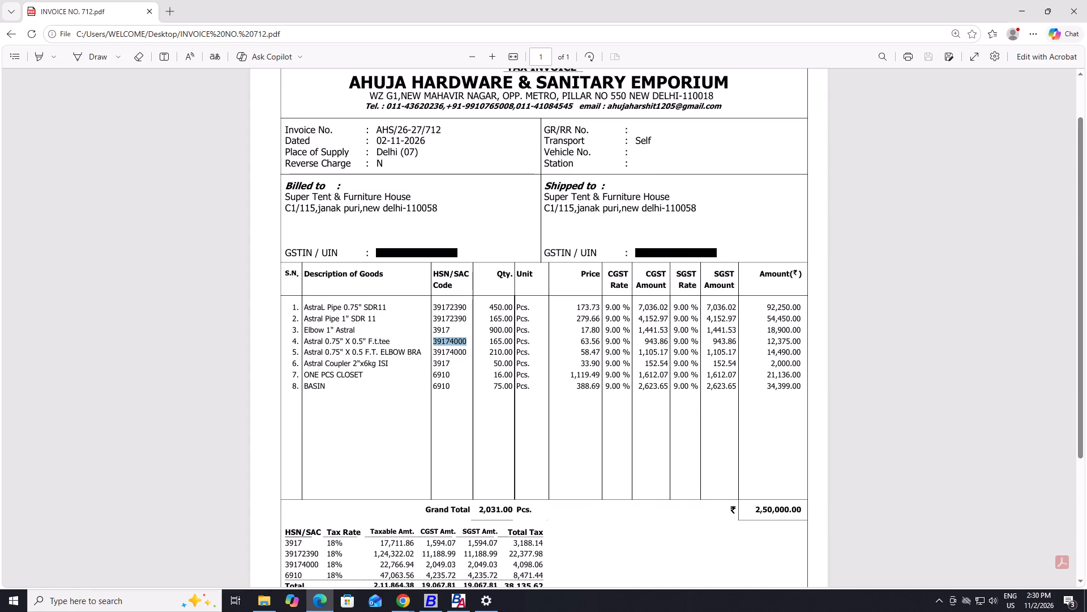
pyautogui.hotkey('alt', 'Tab')
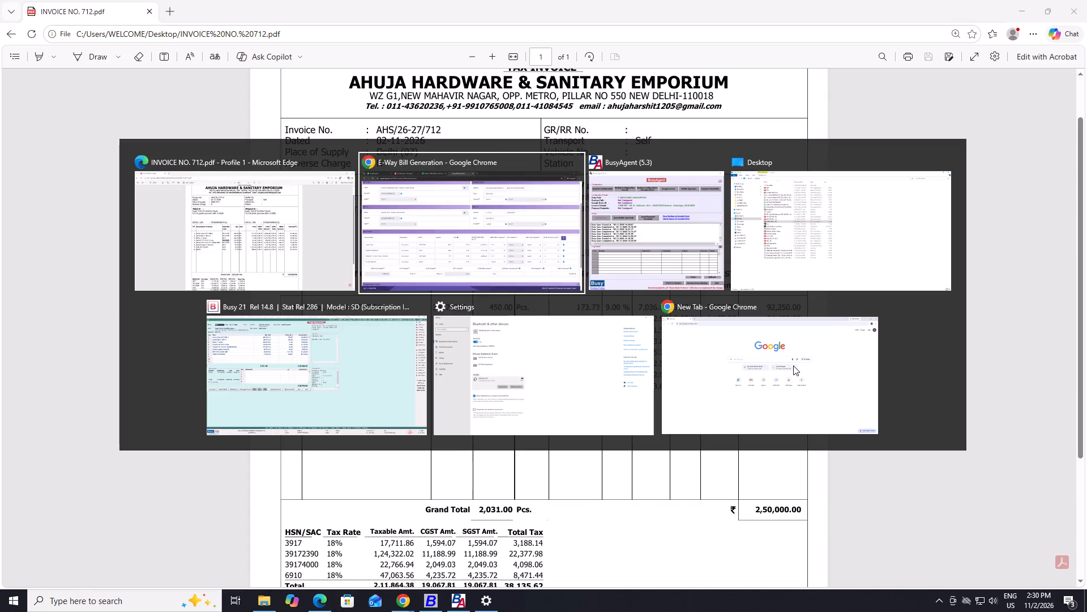
pyautogui.write('47063.55')
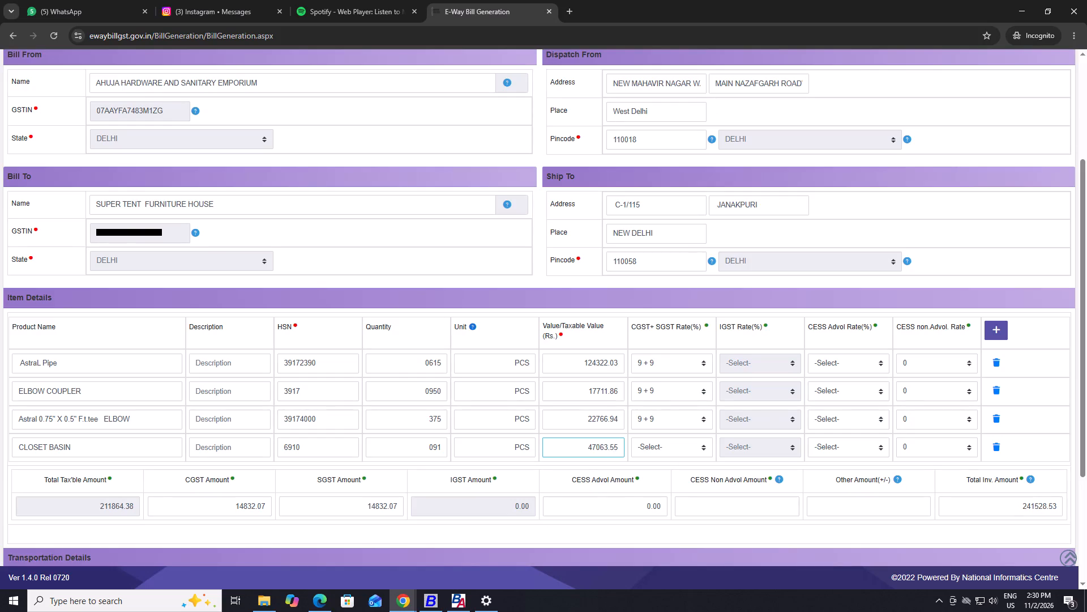
pyautogui.press('Tab')
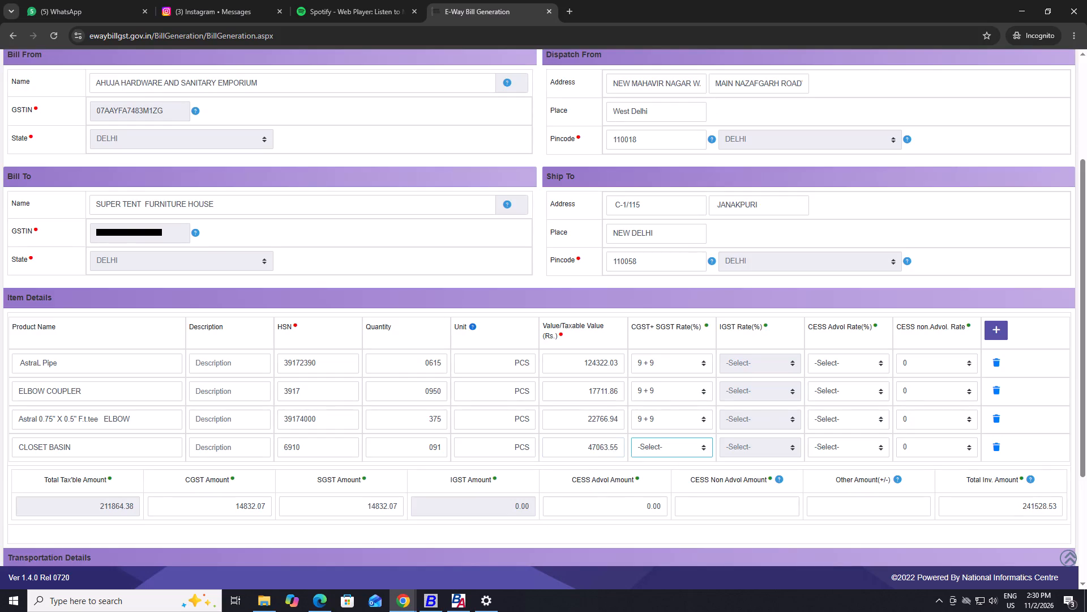
pyautogui.press('9')
pyautogui.press('Tab')
# Compare the total with the invoice PDF's grand total and enter 0.03 as the Other Amount to round it up.
pyautogui.press('Tab')
pyautogui.press('Tab')
pyautogui.press('Tab')
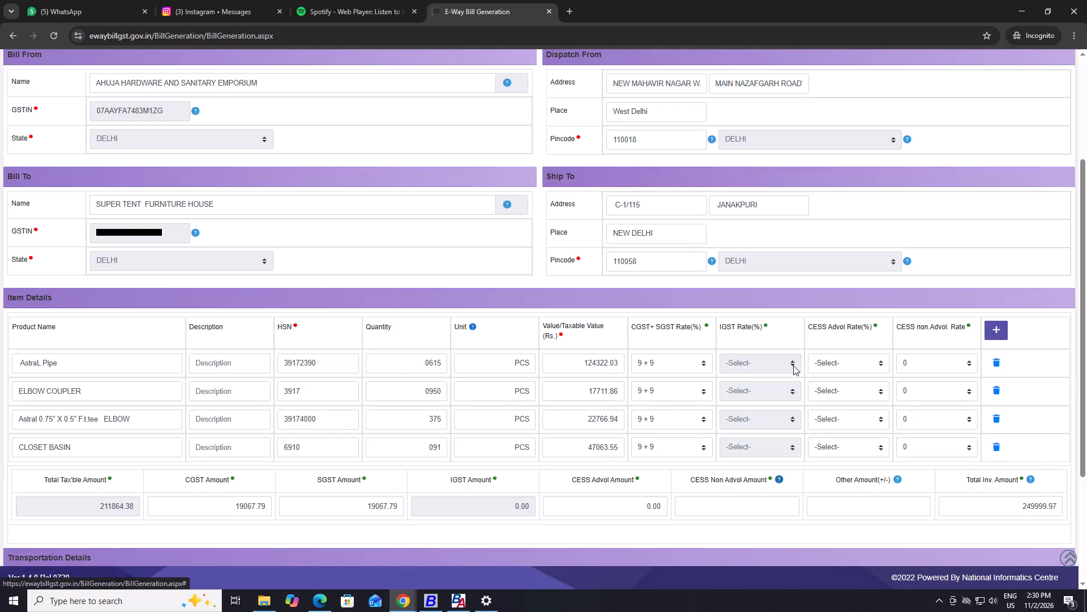
pyautogui.press('Tab')
pyautogui.hotkey('alt', 'Tab')
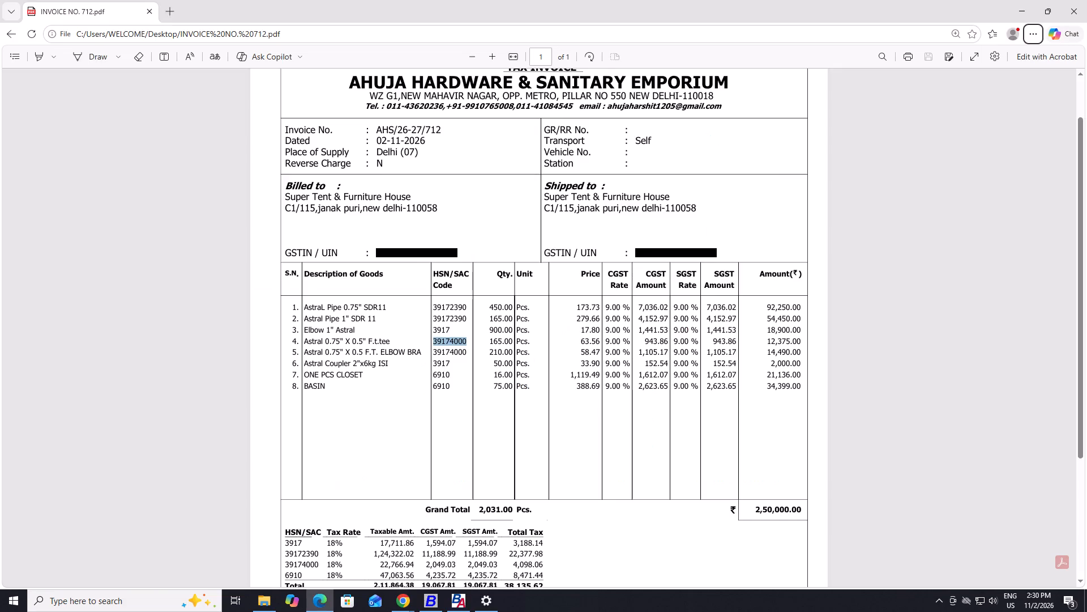
pyautogui.hotkey('alt', 'Tab')
pyautogui.click(866, 503)
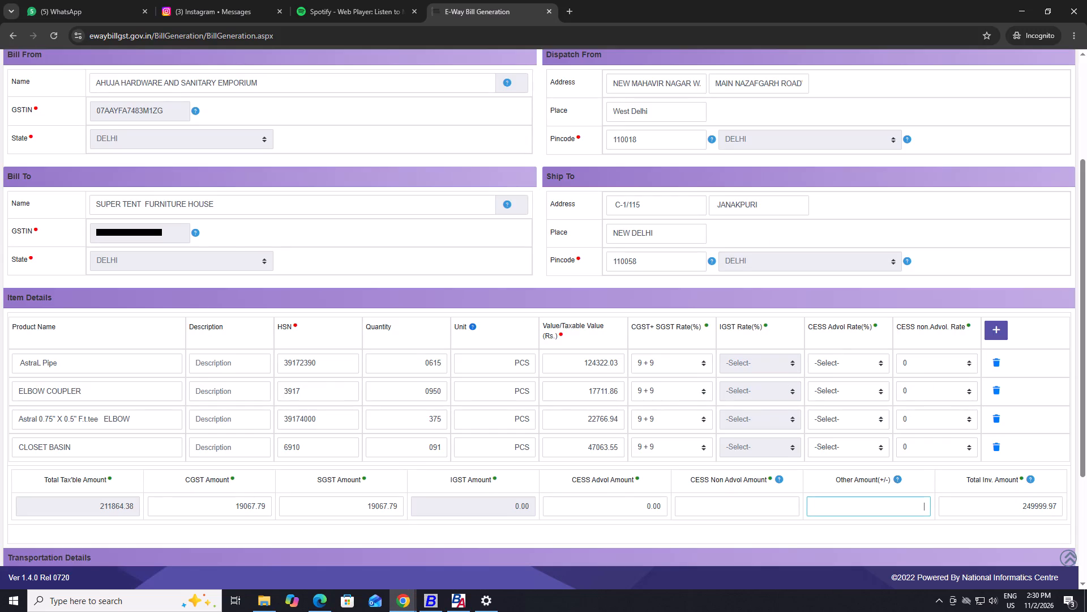
pyautogui.write('.03')
pyautogui.click(804, 531)
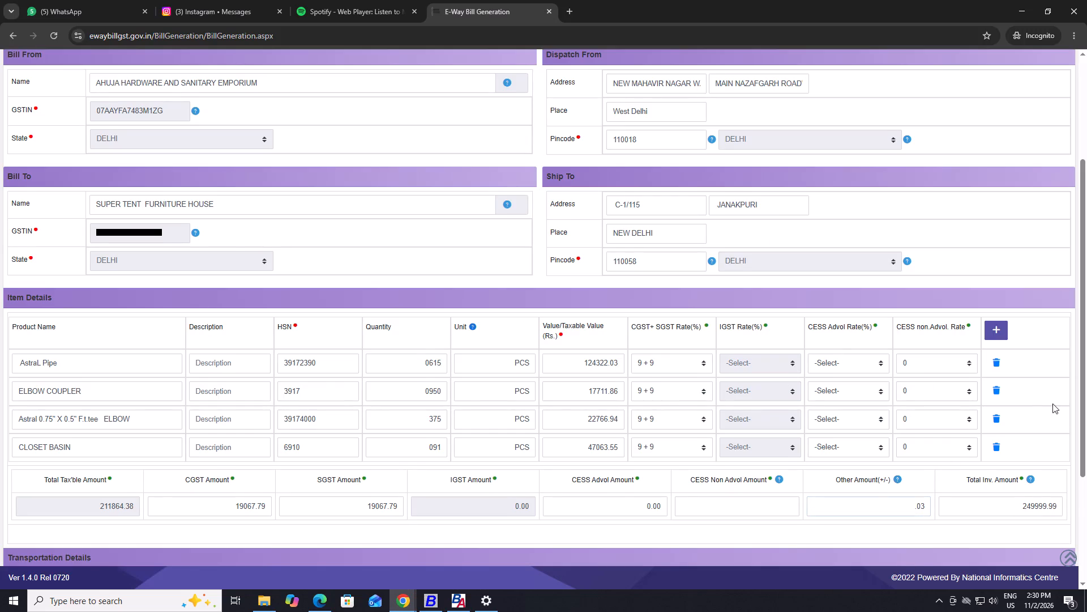
pyautogui.moveTo(1086, 359); pyautogui.dragTo(1086, 397)
pyautogui.click(898, 439)
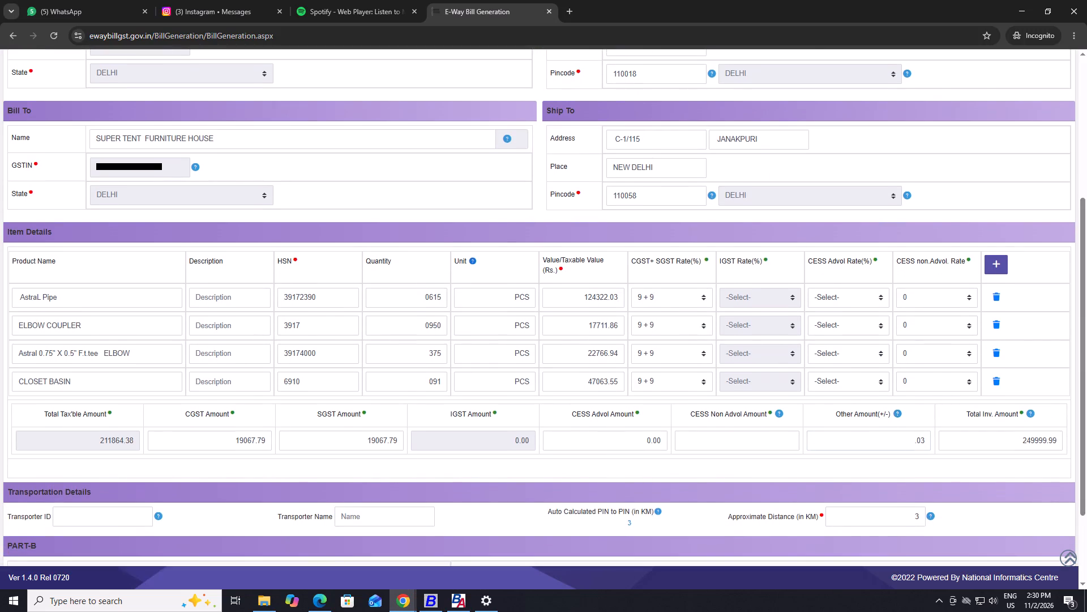
pyautogui.press('0')
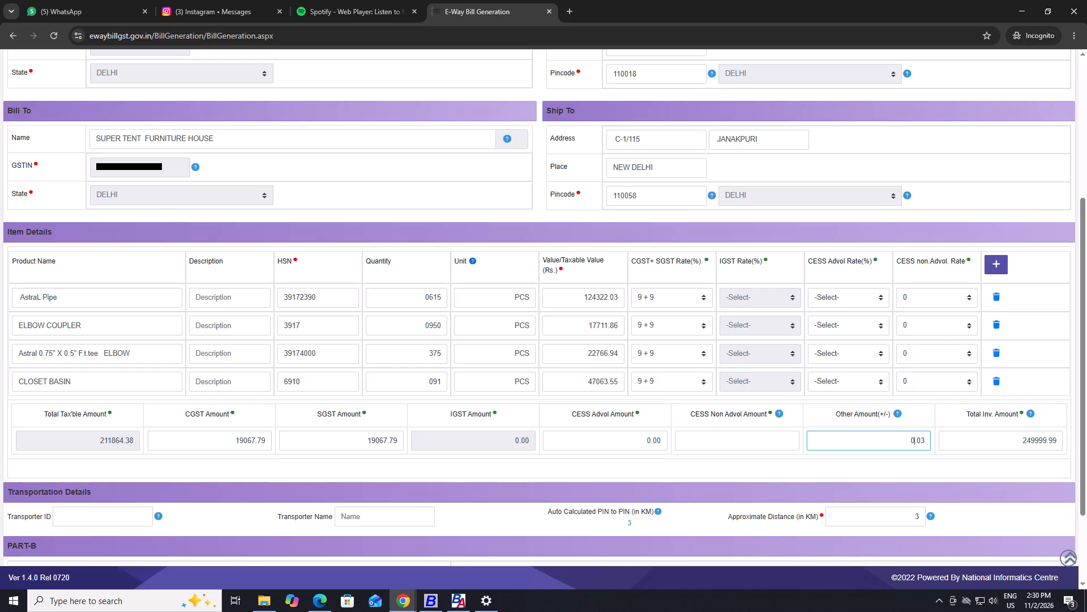
# Change the Other Amount to 0.04 so that the total invoice amount matches the invoice's grand total.
pyautogui.click(903, 463)
pyautogui.click(914, 443)
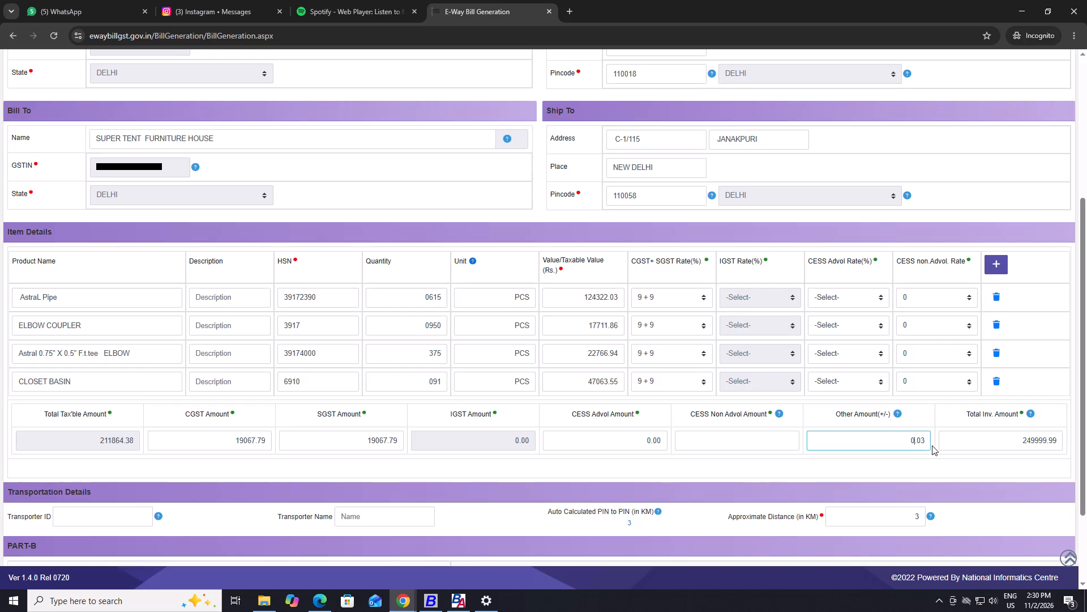
pyautogui.press('End')
pyautogui.press('BackSpace')
pyautogui.press('4')
pyautogui.click(866, 477)
# Enter the transport vehicle's registration number as the Vehicle No. in the PART-B section of the e-way bill.
pyautogui.scroll(-2, 422, 475)
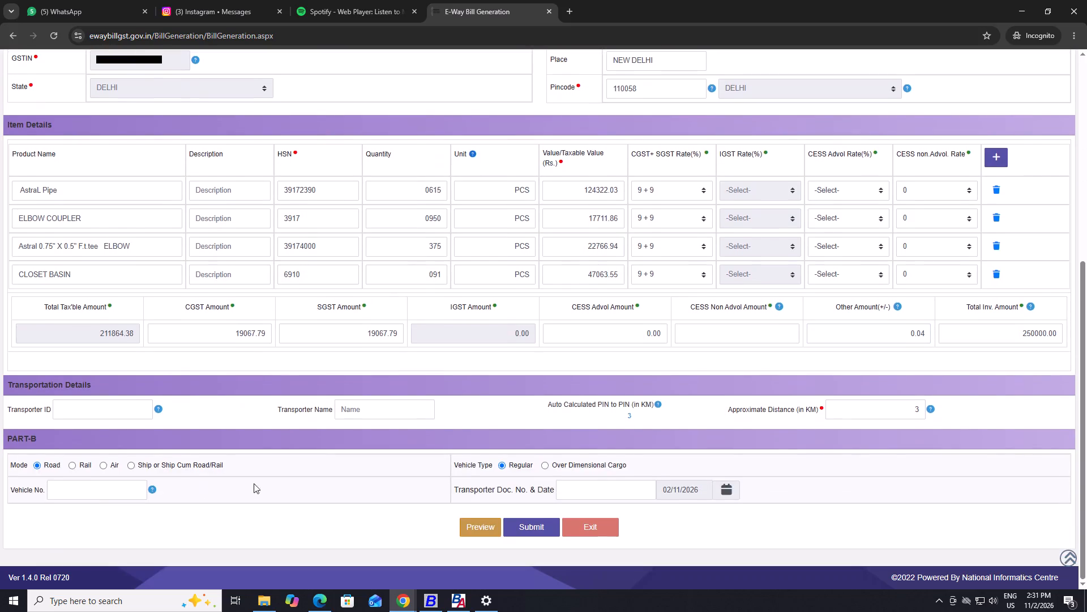
pyautogui.click(125, 495)
pyautogui.hotkey('alt', 'Tab')
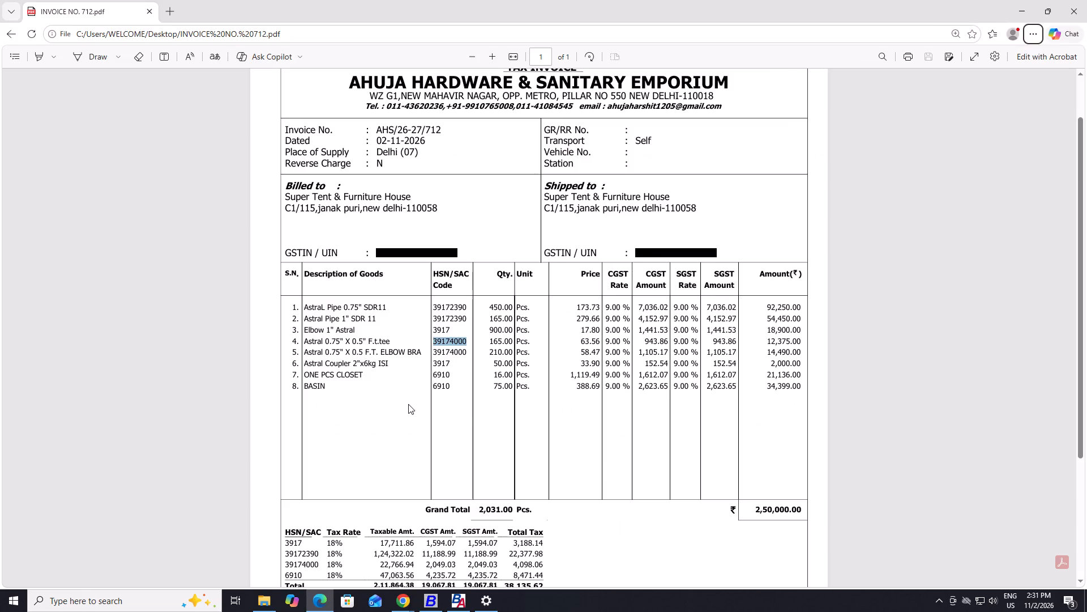
pyautogui.press('Escape')
pyautogui.hotkey('alt', 'Tab')
pyautogui.hotkey('alt', 'Tab')
pyautogui.hotkey('alt', 'shift', 'Tab')
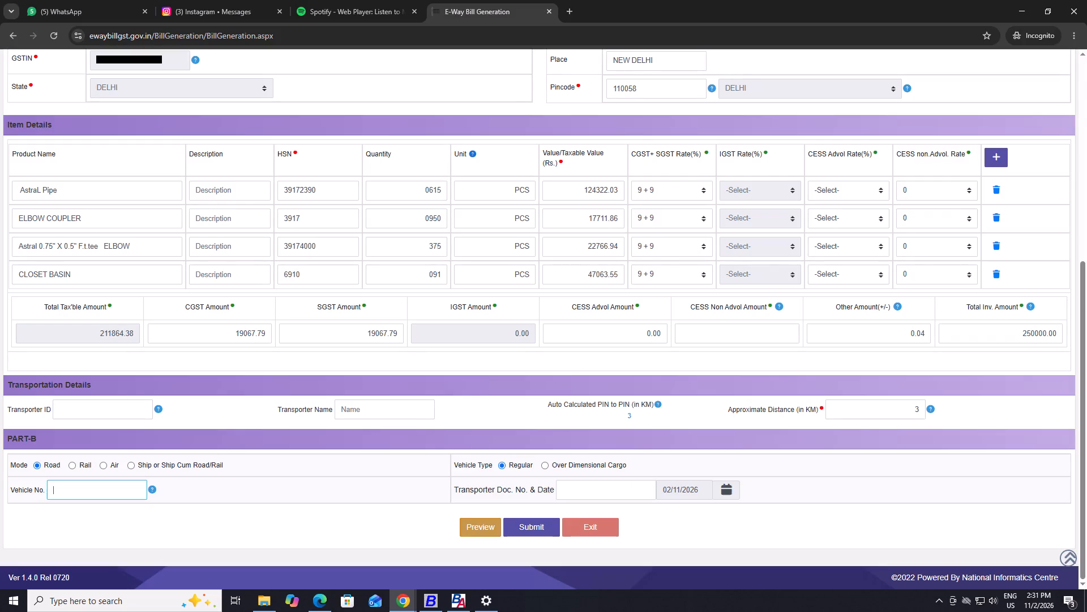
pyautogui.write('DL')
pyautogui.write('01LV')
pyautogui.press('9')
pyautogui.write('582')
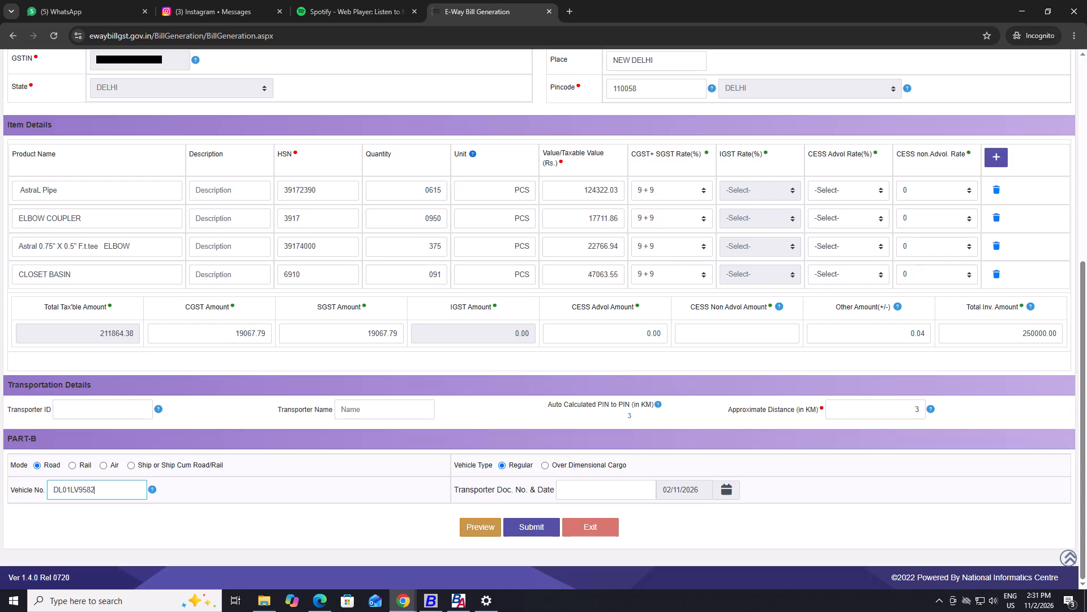
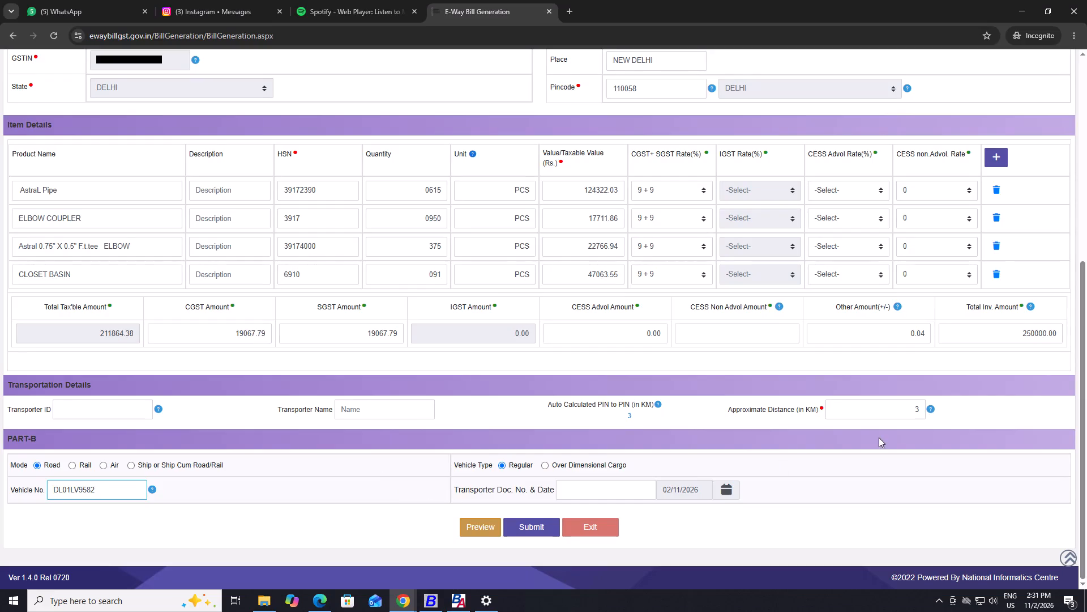
# Copy the invoice number AHS/26-27/712 from the invoice PDF and enter it as the e-way bill's Document No.
pyautogui.moveTo(1086, 431); pyautogui.dragTo(1086, 189)
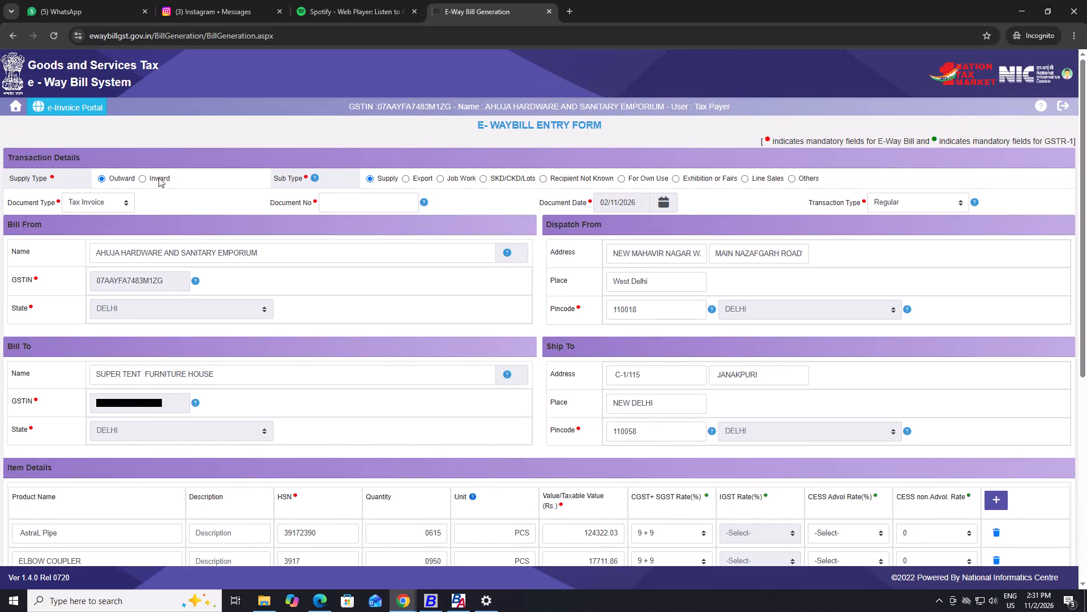
pyautogui.click(345, 198)
pyautogui.hotkey('alt', 'Tab')
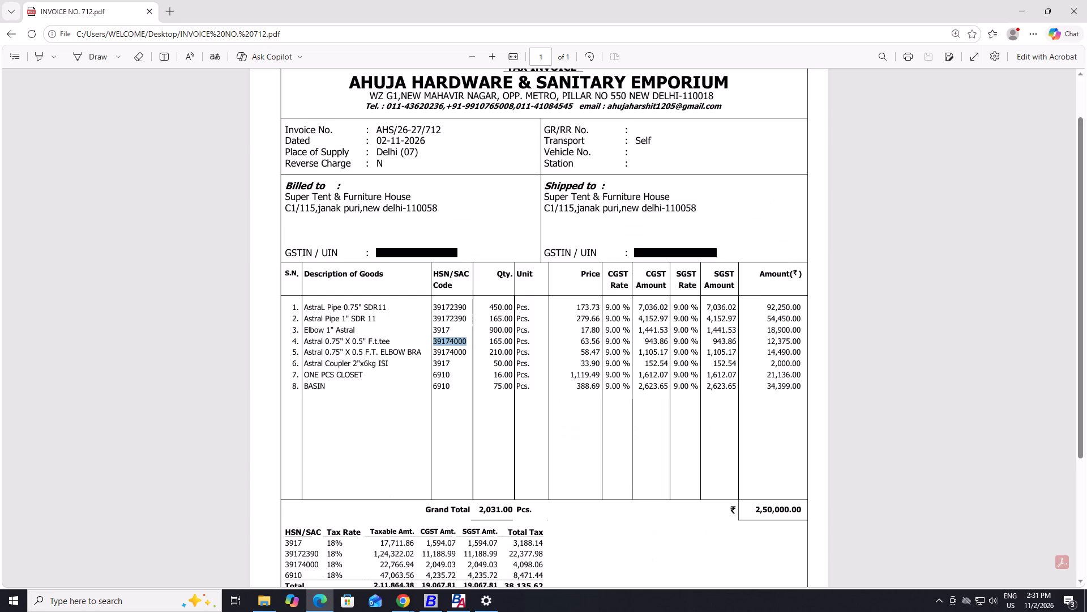
pyautogui.scroll(3, 521, 165)
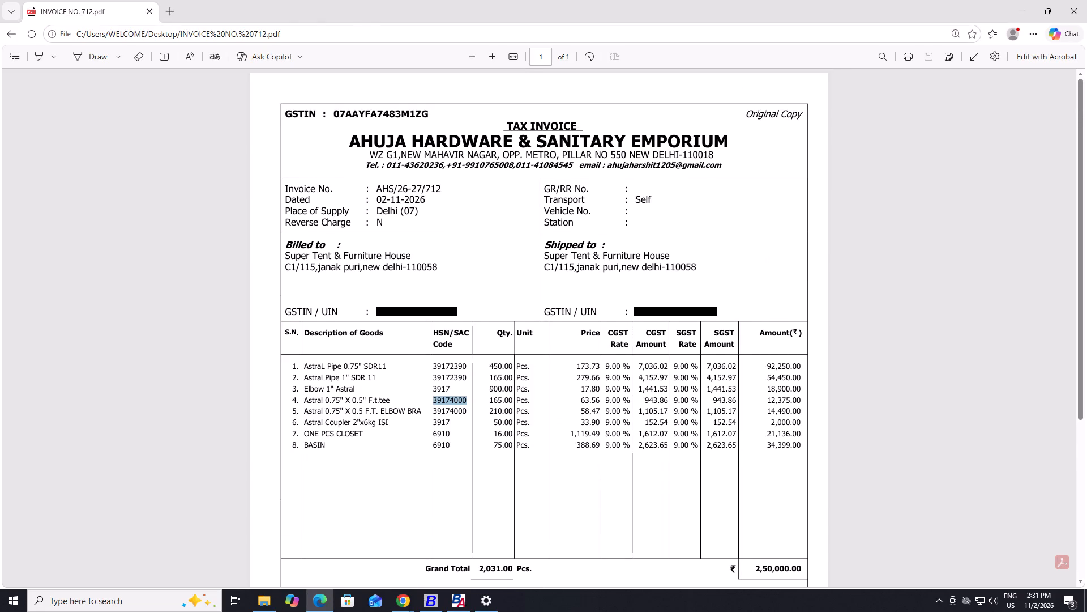
pyautogui.moveTo(378, 185); pyautogui.dragTo(448, 185)
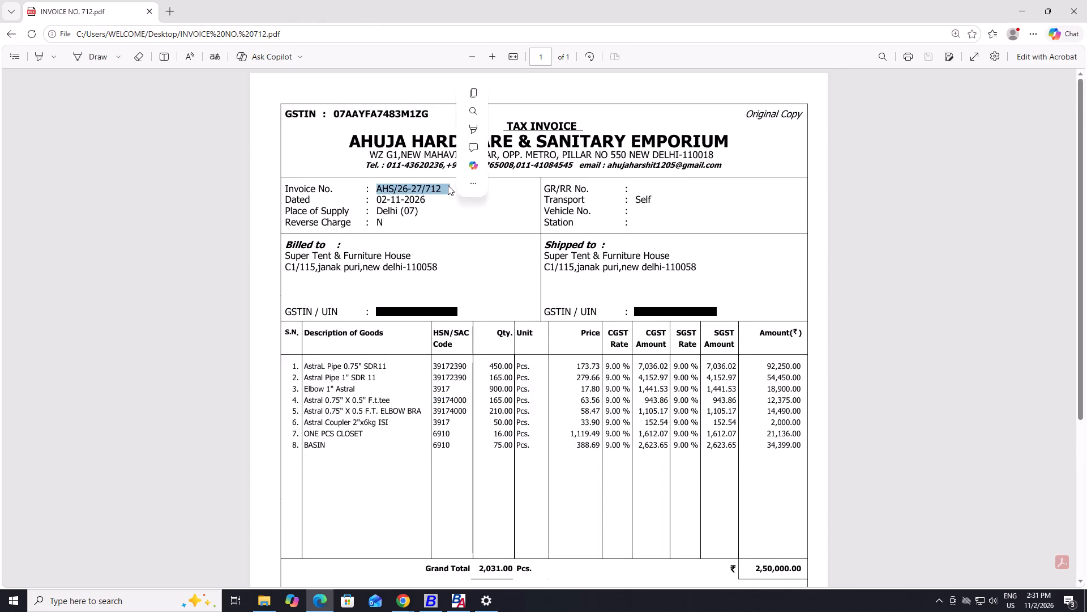
pyautogui.hotkey('ctrl', 'c')
pyautogui.hotkey('alt', 'Tab')
pyautogui.hotkey('ctrl', 'v')
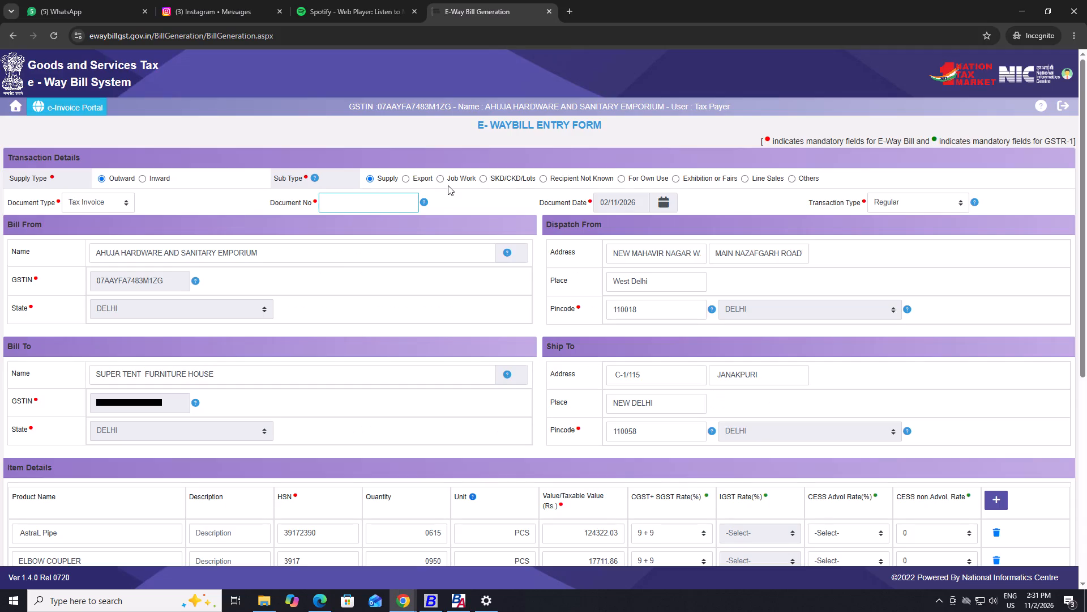
pyautogui.press('BackSpace')
pyautogui.press('BackSpace')
pyautogui.press('BackSpace')
pyautogui.click(486, 199)
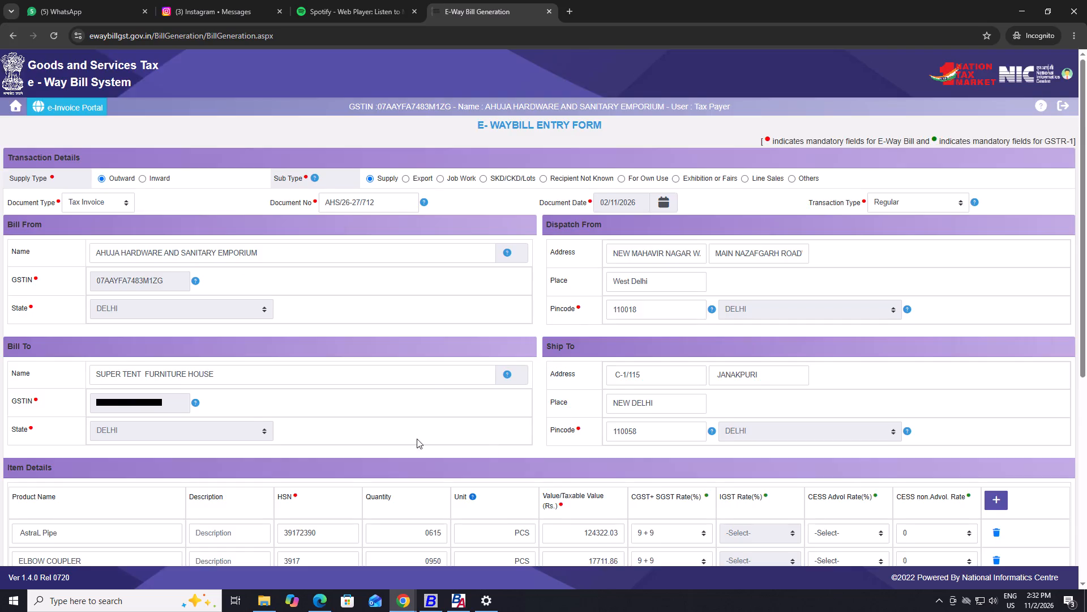
# Review the filled-in form, preview the e-way bill without the missing GSTR-1 fields, and return to the form.
pyautogui.scroll(-3, 350, 431)
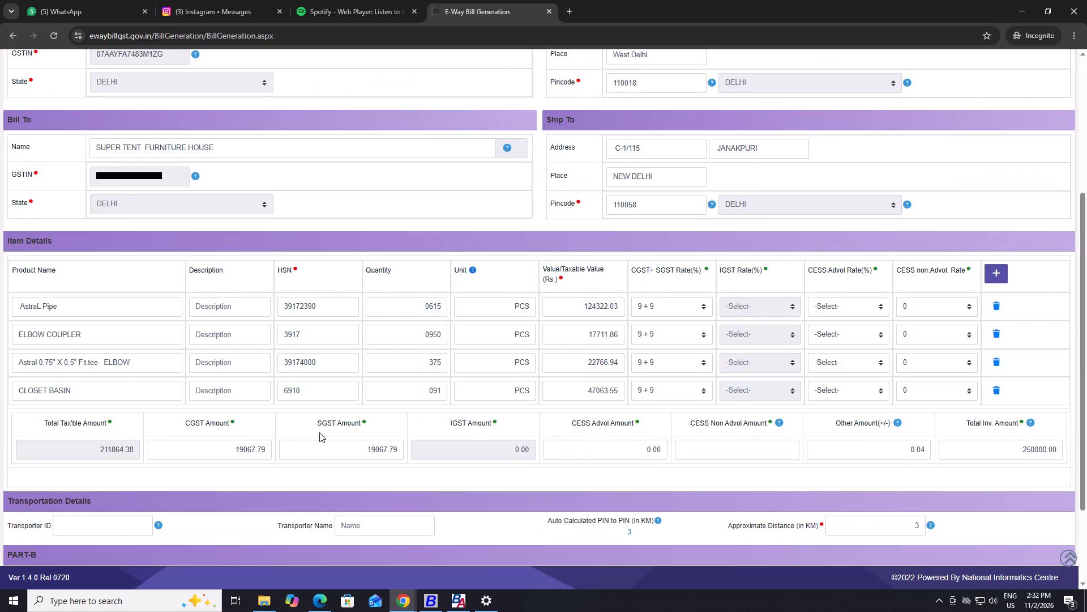
pyautogui.hotkey('alt', 'Tab')
pyautogui.hotkey('alt', 'Tab')
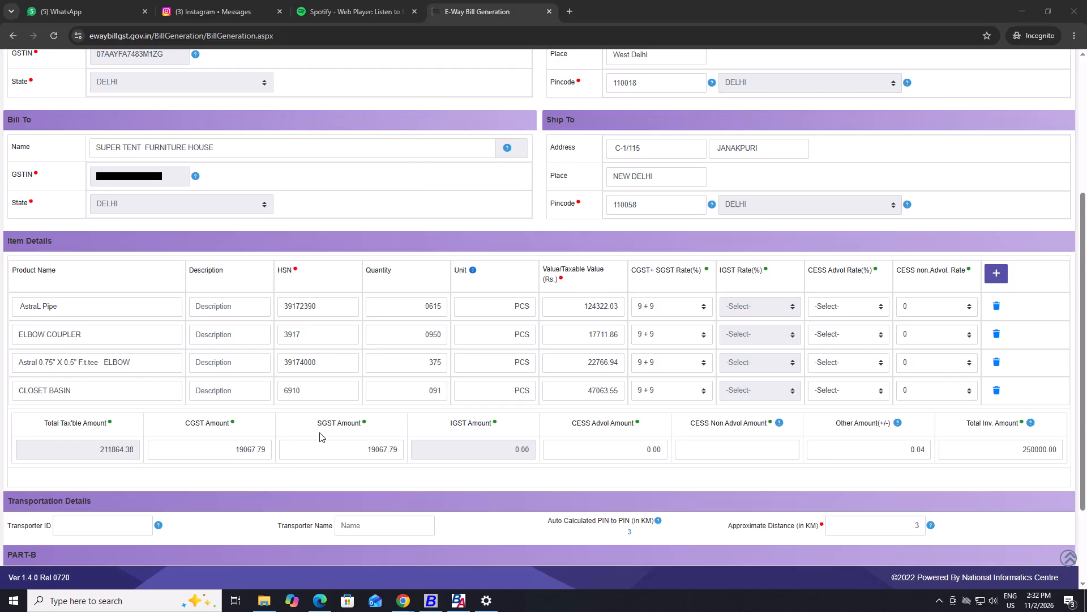
pyautogui.scroll(-6, 319, 432)
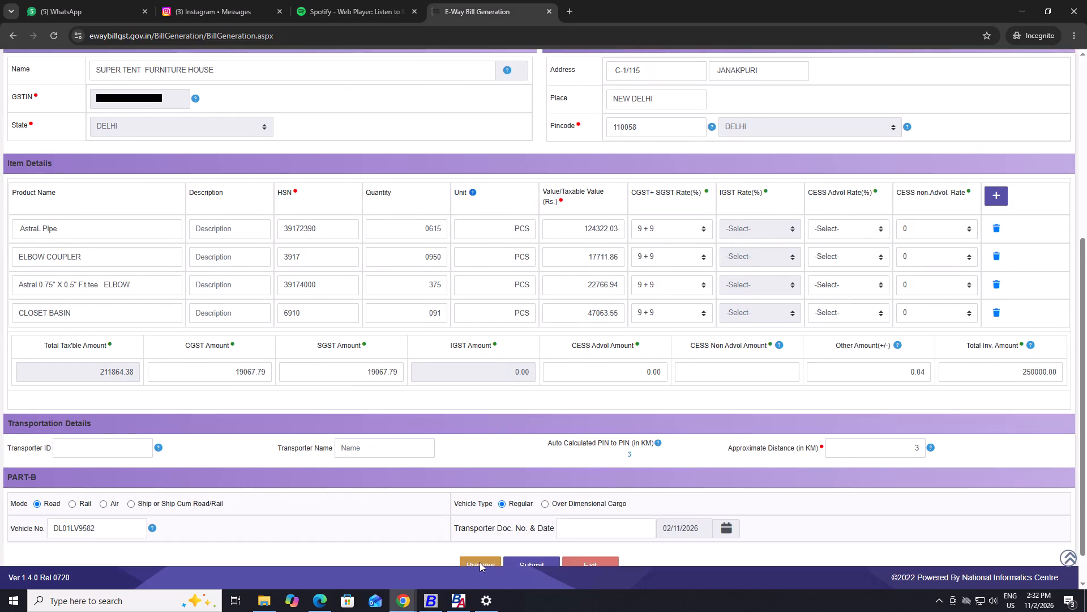
pyautogui.click(485, 525)
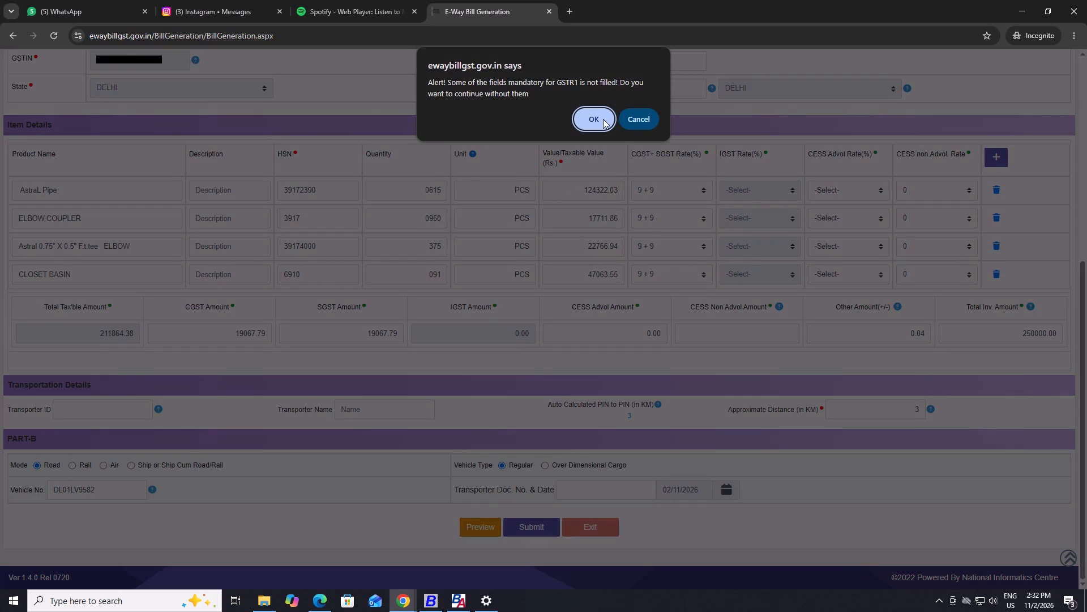
pyautogui.click(603, 117)
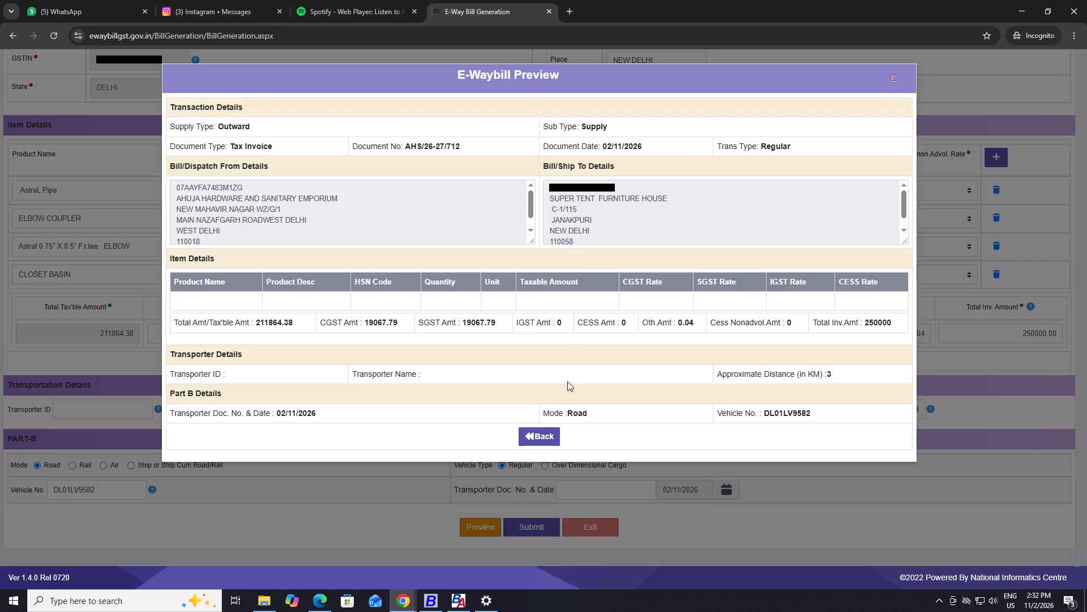
pyautogui.click(547, 434)
# Submit the e-way bill form and agree to continue with the generation.
pyautogui.click(536, 526)
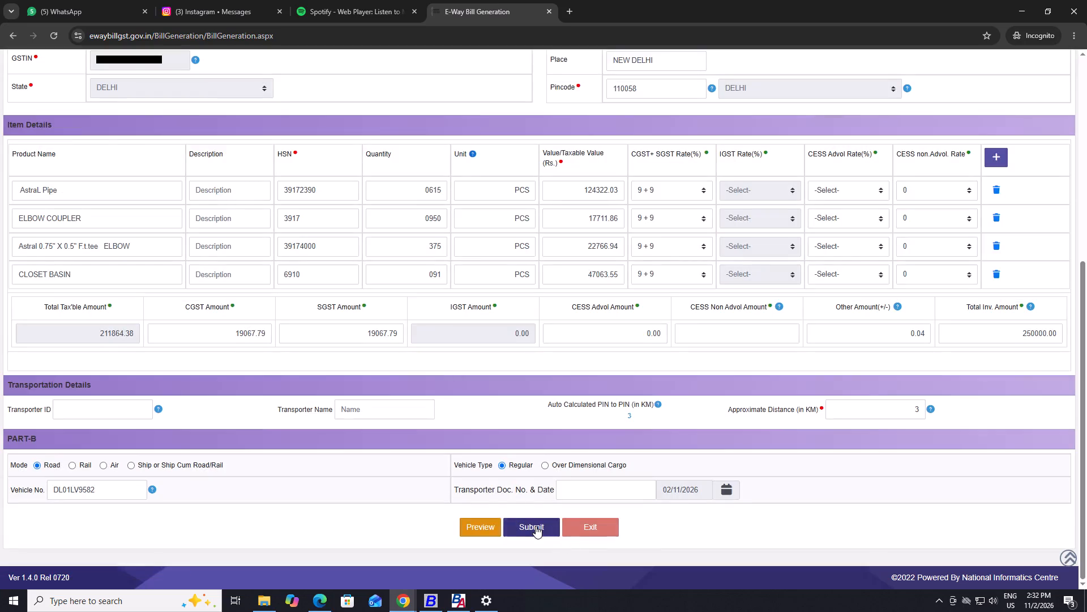
pyautogui.click(594, 121)
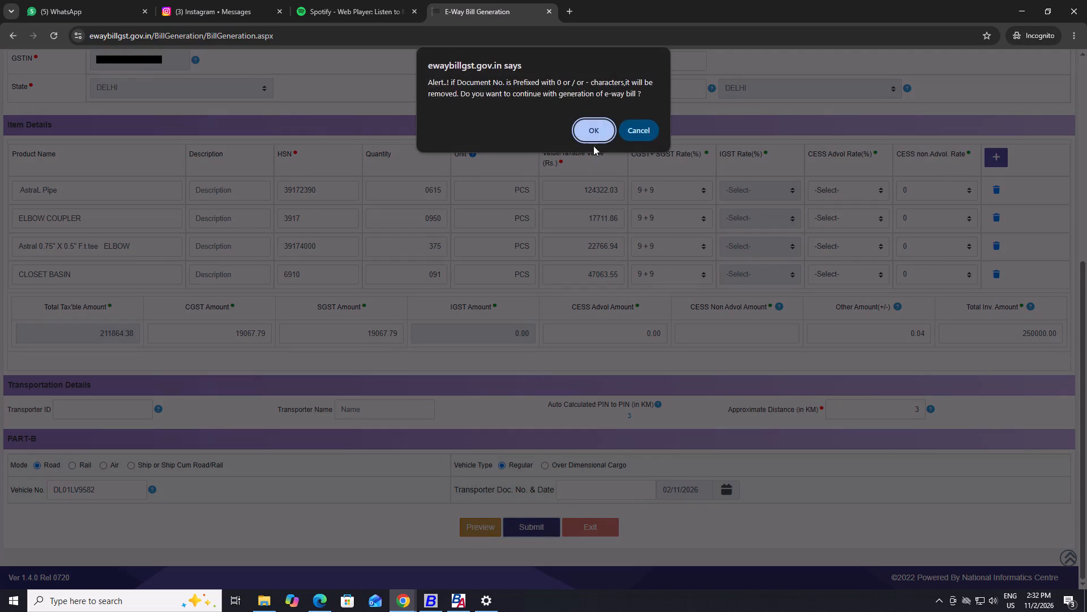
pyautogui.click(593, 130)
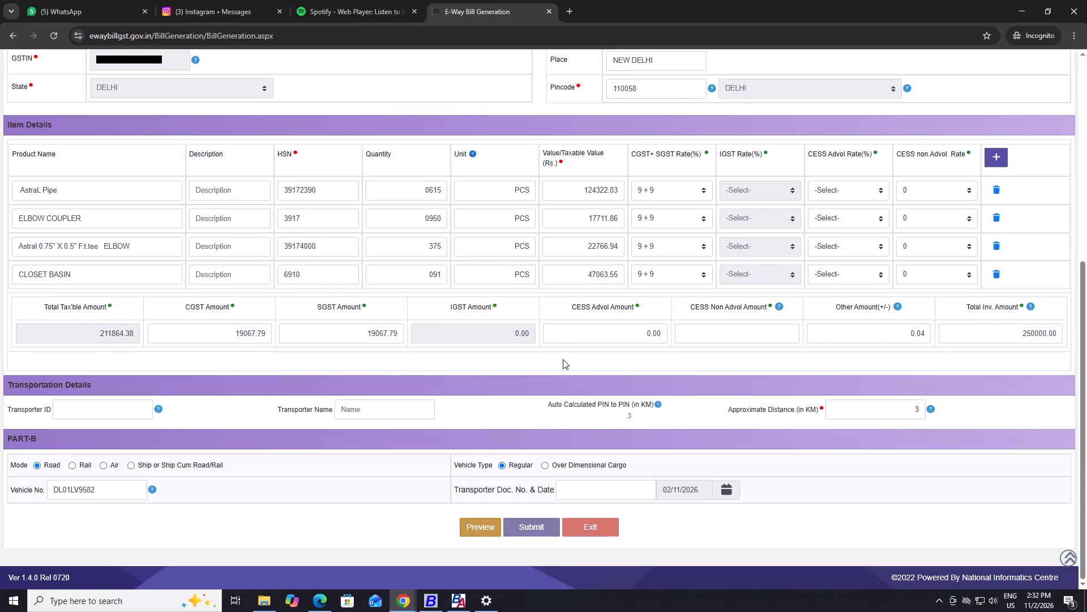
# Look over the form from the transaction details down to PART-B for anything that still needs attention.
pyautogui.scroll(-4, 563, 359)
pyautogui.scroll(4, 563, 359)
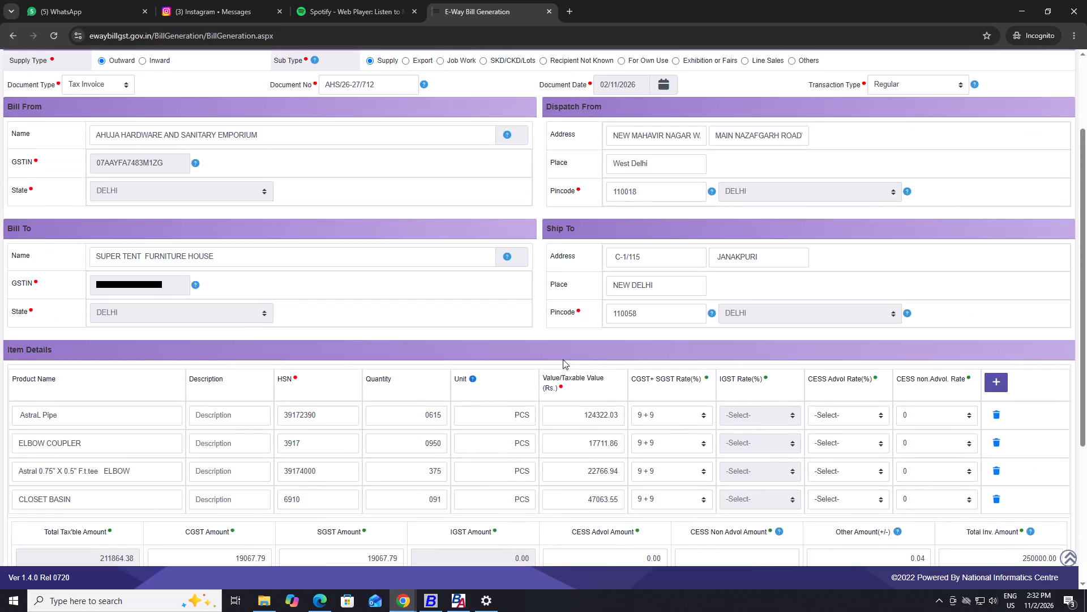
pyautogui.scroll(1, 563, 359)
pyautogui.scroll(-2, 563, 359)
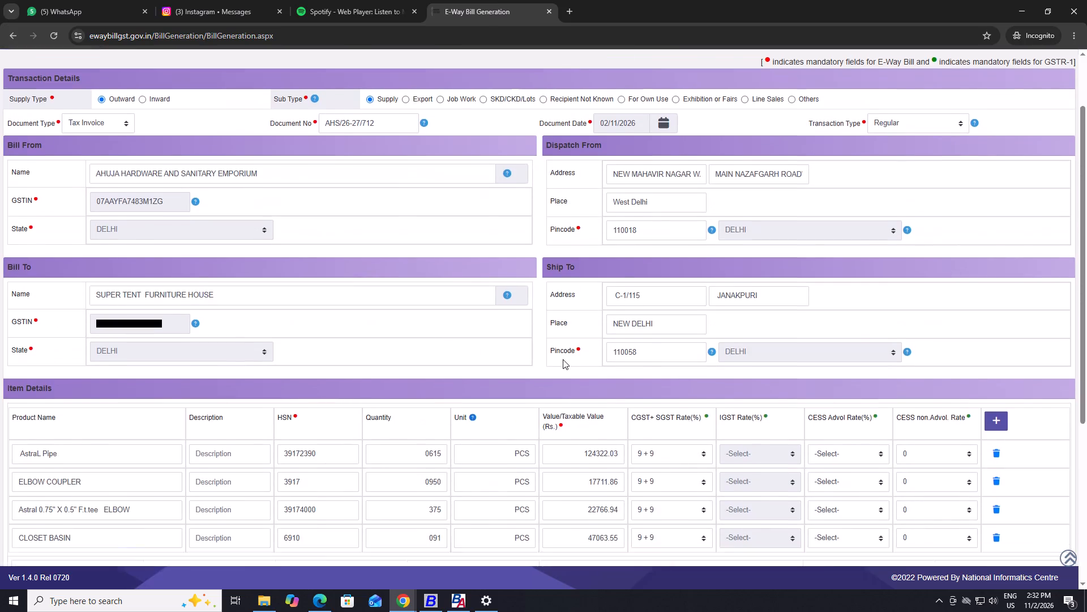
pyautogui.scroll(-6, 563, 359)
pyautogui.scroll(8, 556, 392)
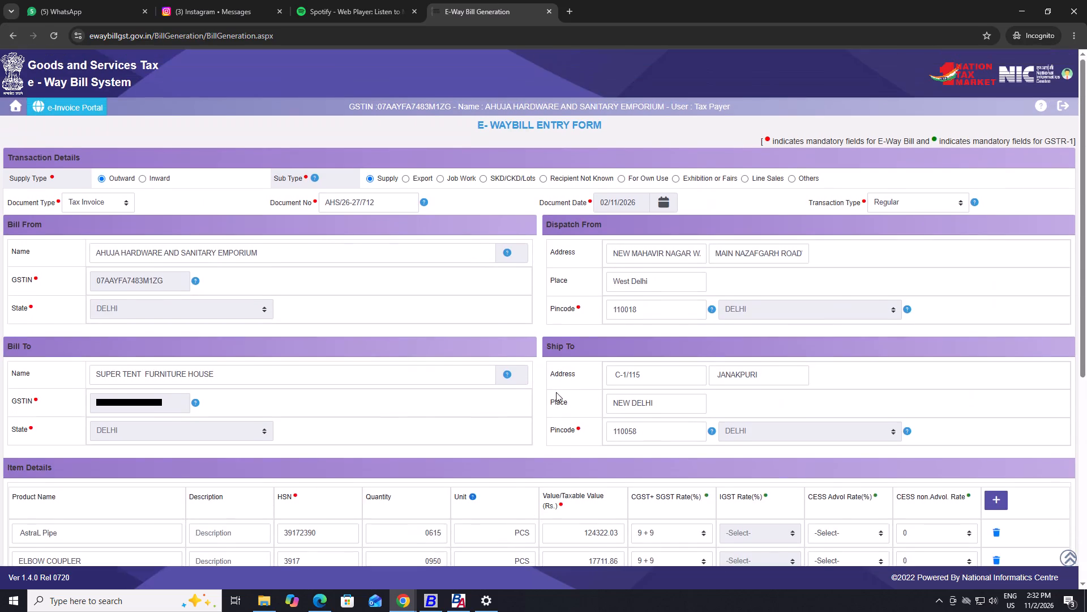
pyautogui.scroll(-10, 556, 392)
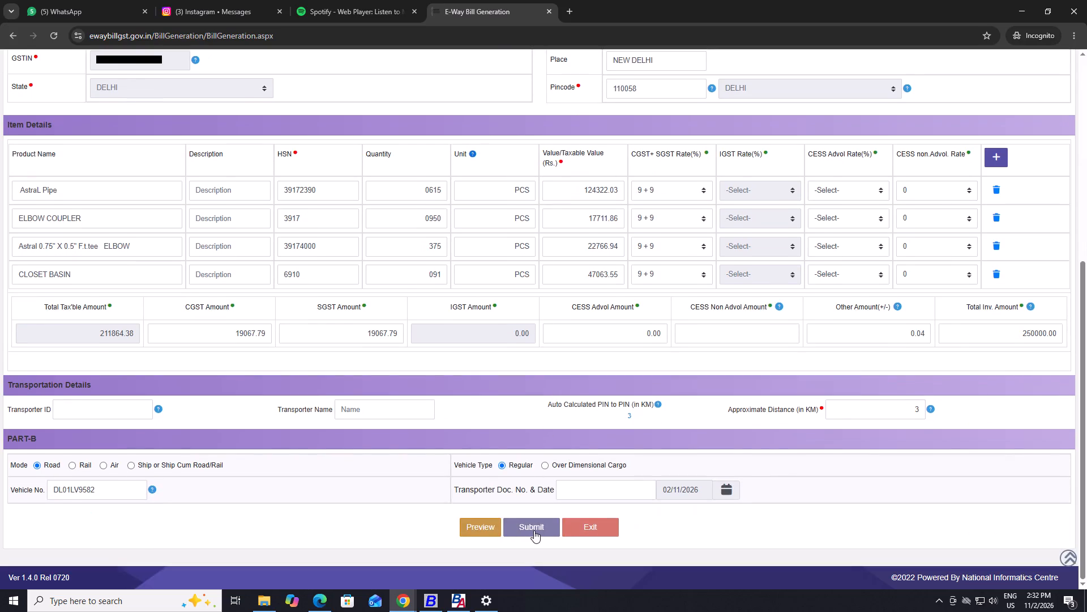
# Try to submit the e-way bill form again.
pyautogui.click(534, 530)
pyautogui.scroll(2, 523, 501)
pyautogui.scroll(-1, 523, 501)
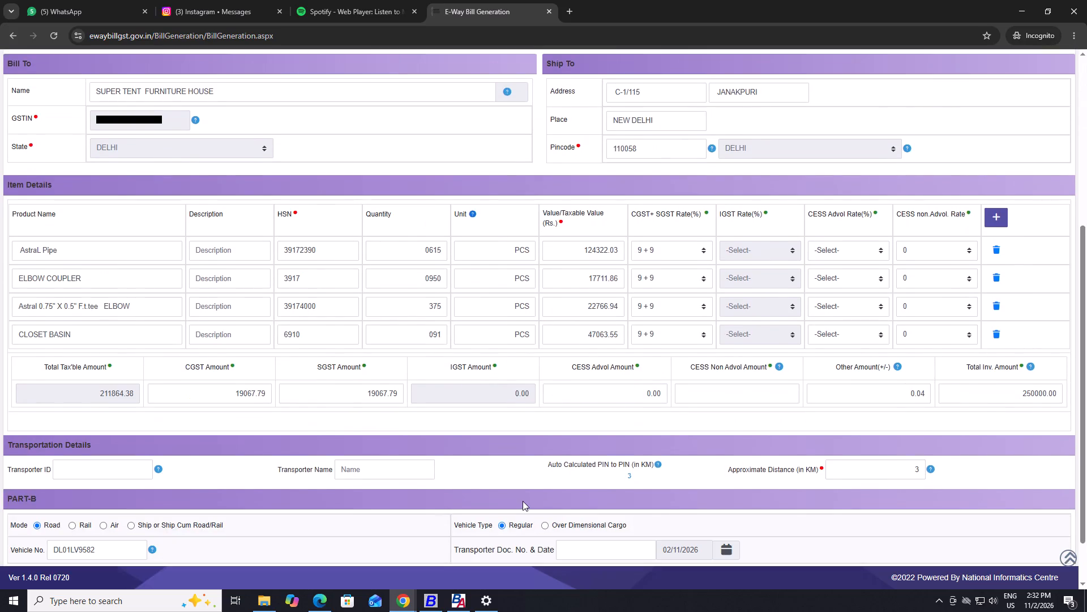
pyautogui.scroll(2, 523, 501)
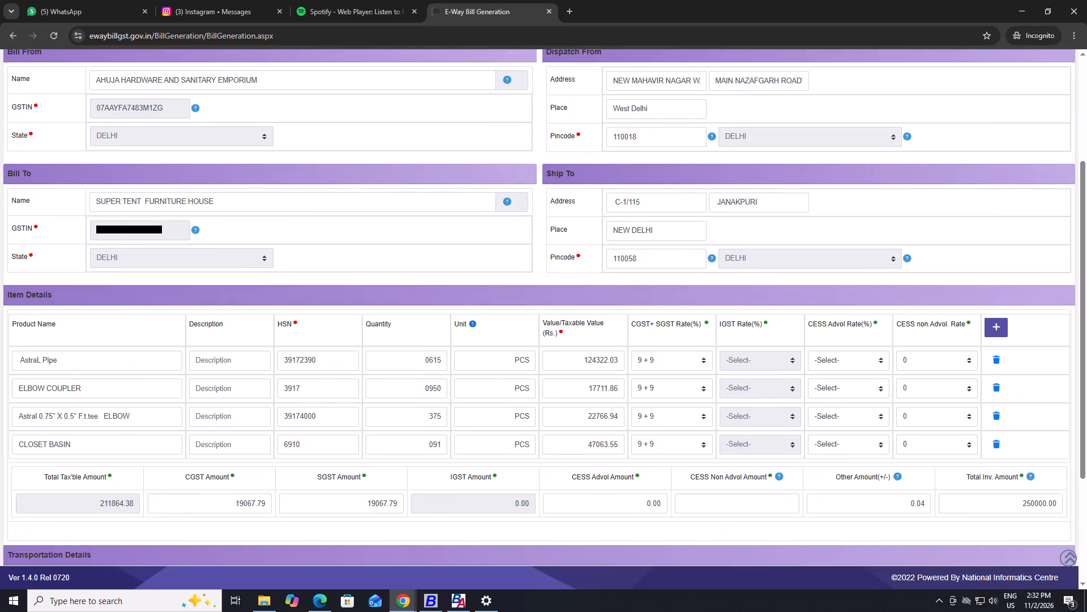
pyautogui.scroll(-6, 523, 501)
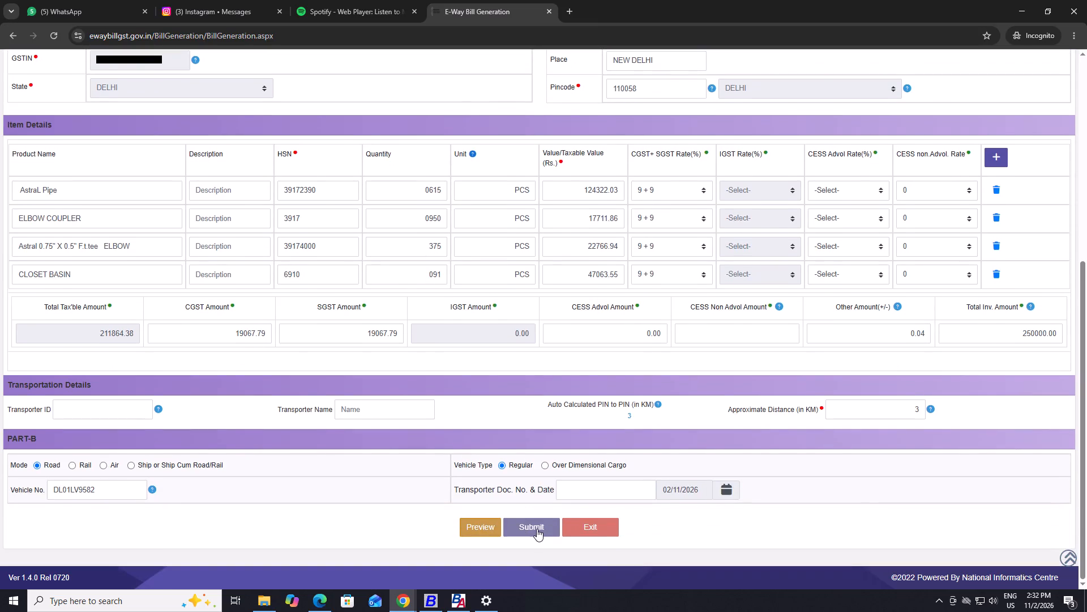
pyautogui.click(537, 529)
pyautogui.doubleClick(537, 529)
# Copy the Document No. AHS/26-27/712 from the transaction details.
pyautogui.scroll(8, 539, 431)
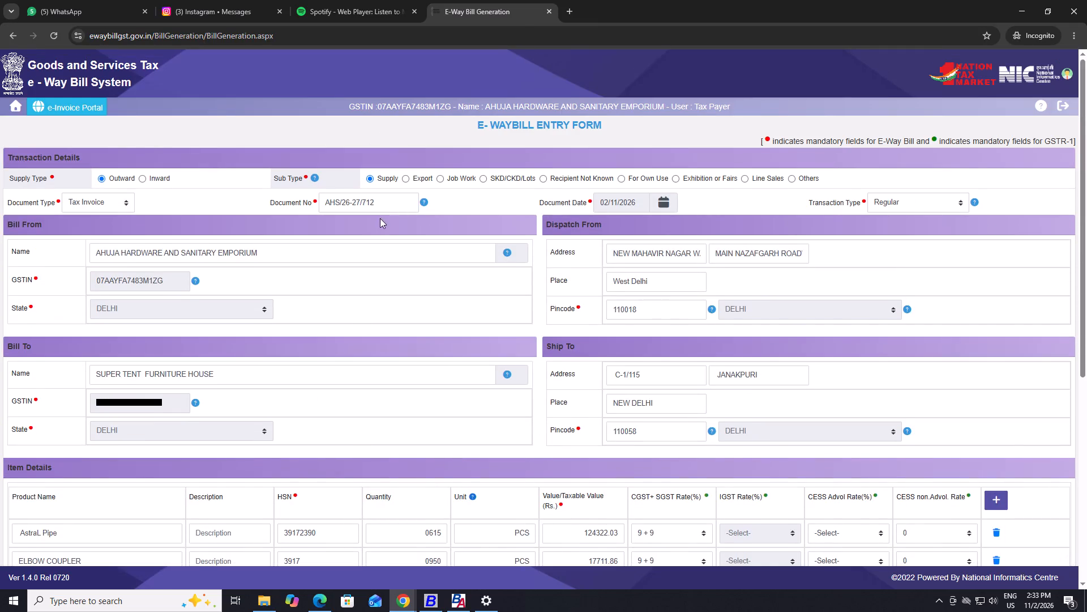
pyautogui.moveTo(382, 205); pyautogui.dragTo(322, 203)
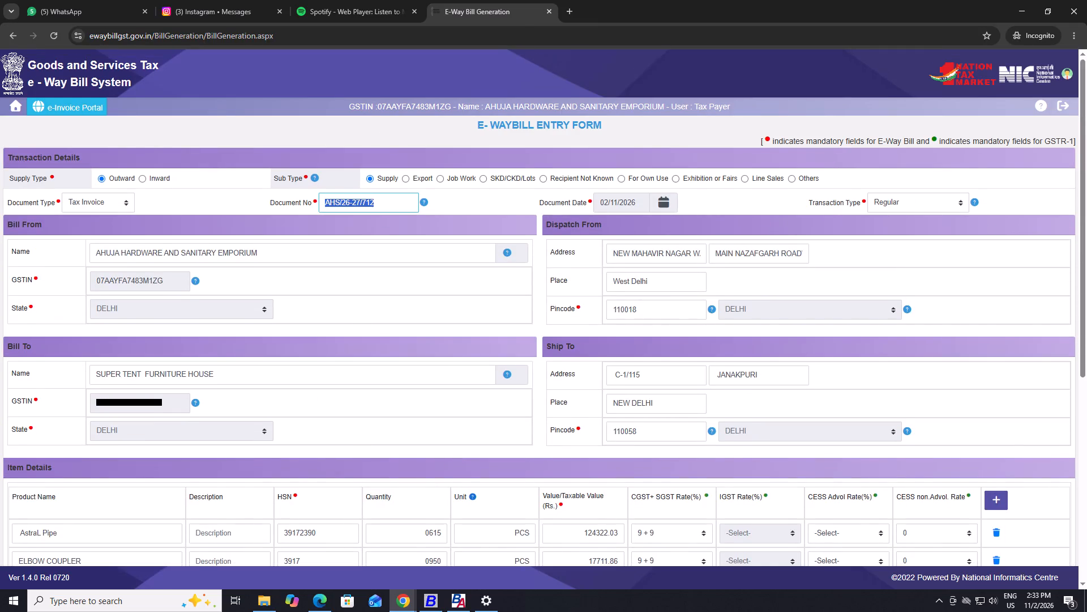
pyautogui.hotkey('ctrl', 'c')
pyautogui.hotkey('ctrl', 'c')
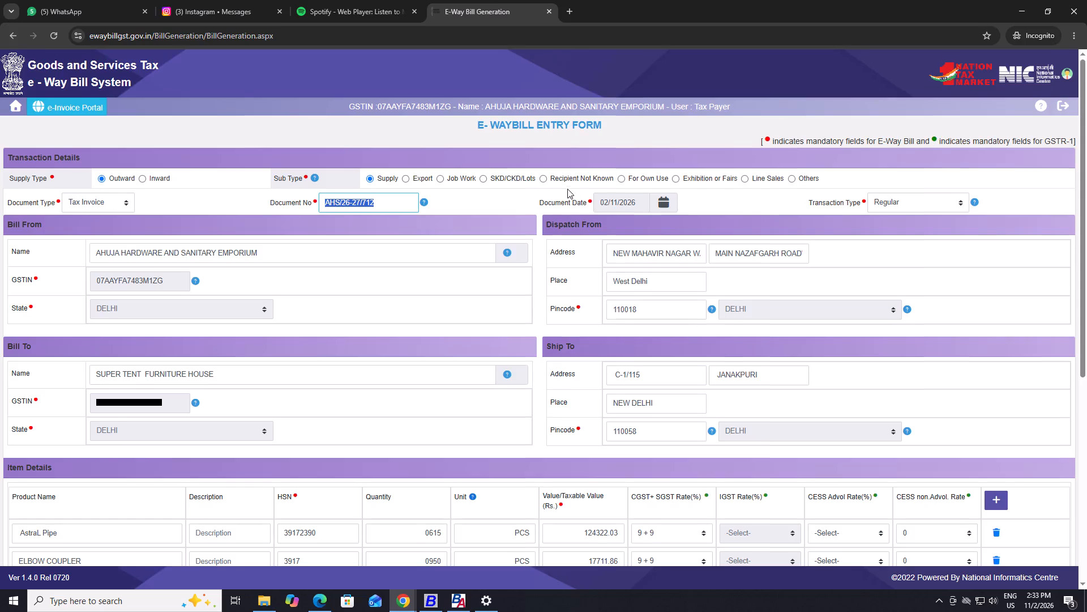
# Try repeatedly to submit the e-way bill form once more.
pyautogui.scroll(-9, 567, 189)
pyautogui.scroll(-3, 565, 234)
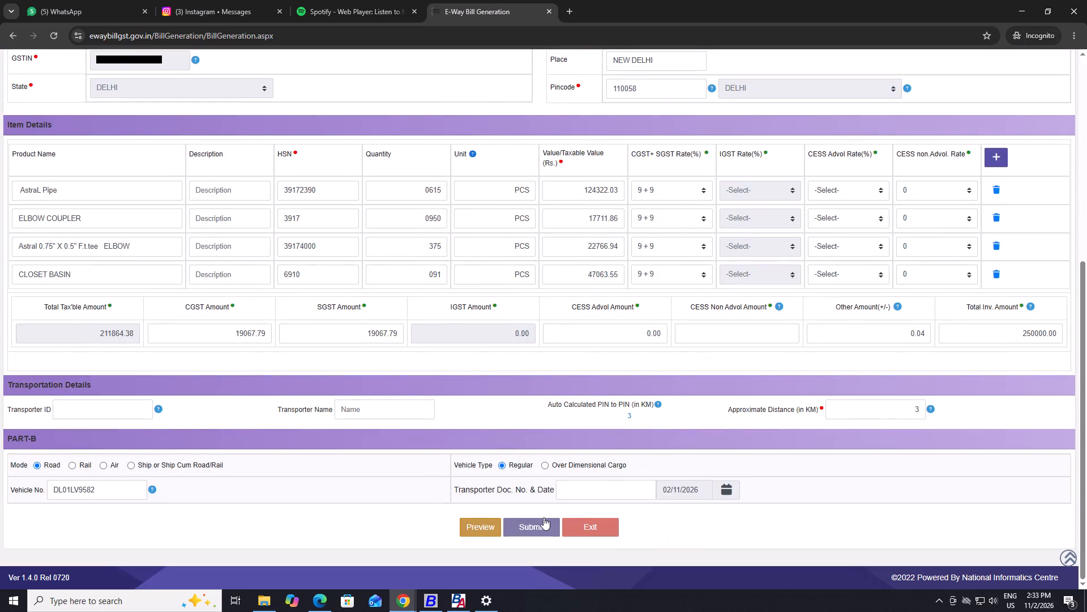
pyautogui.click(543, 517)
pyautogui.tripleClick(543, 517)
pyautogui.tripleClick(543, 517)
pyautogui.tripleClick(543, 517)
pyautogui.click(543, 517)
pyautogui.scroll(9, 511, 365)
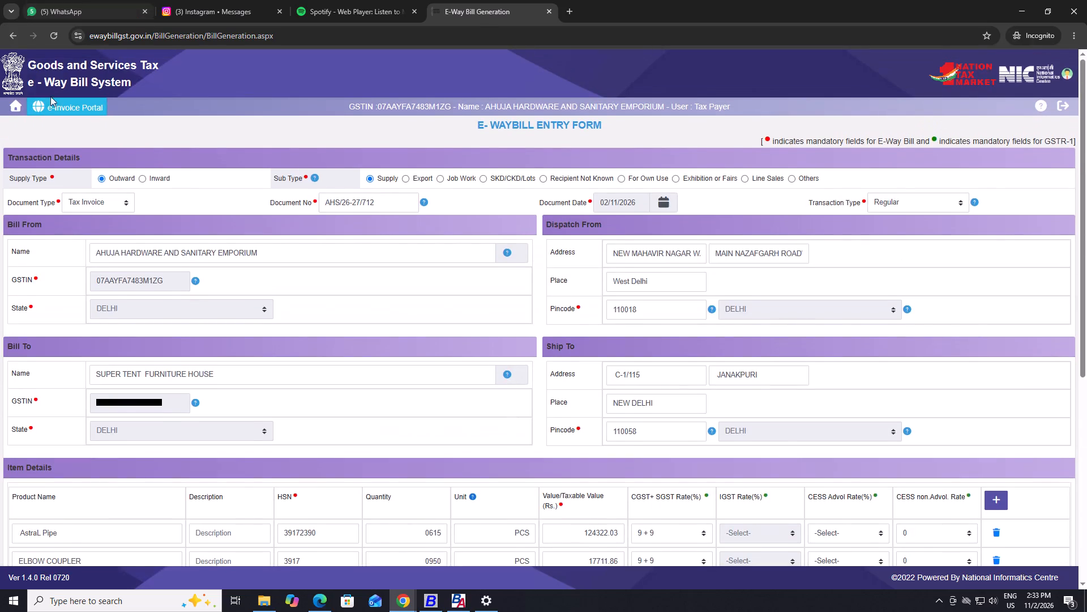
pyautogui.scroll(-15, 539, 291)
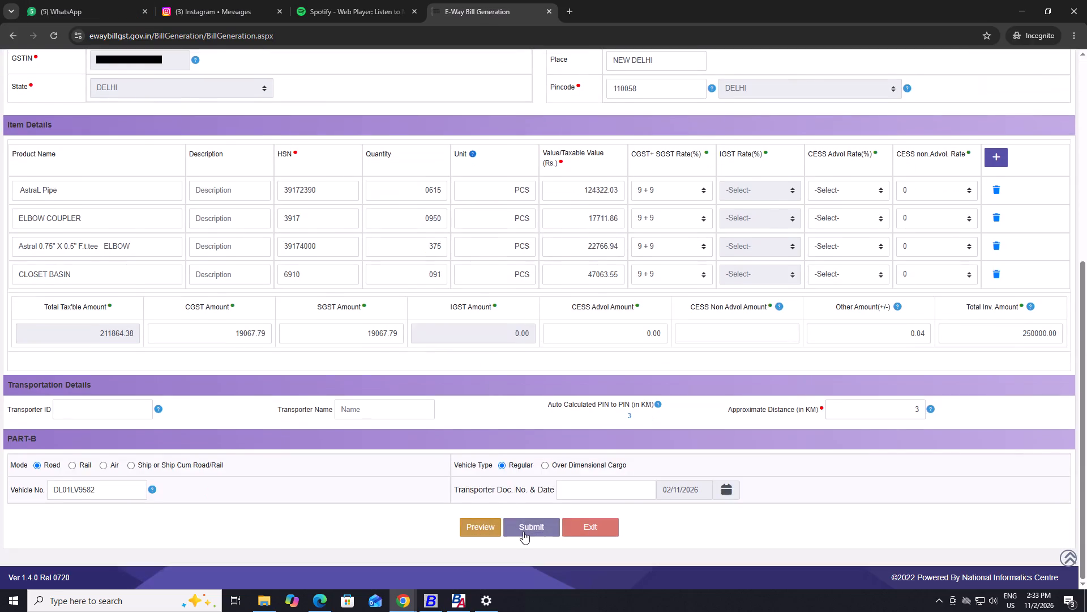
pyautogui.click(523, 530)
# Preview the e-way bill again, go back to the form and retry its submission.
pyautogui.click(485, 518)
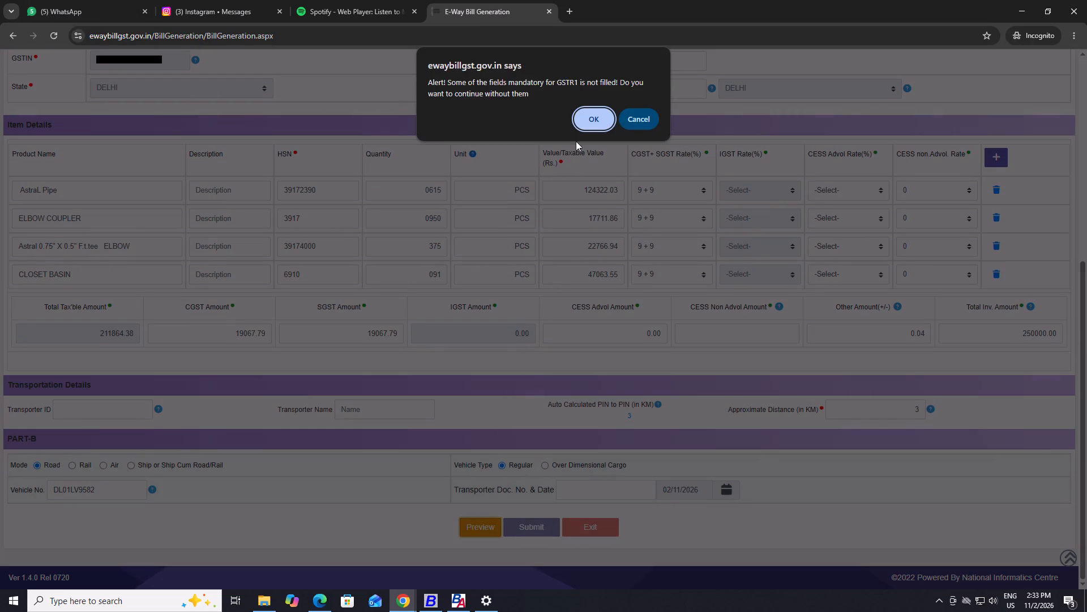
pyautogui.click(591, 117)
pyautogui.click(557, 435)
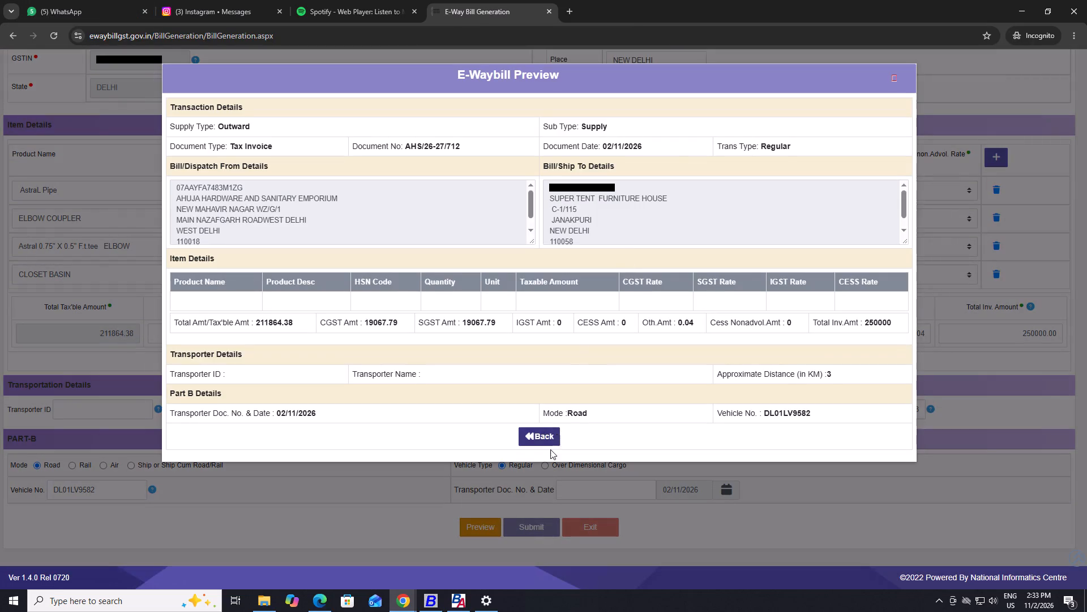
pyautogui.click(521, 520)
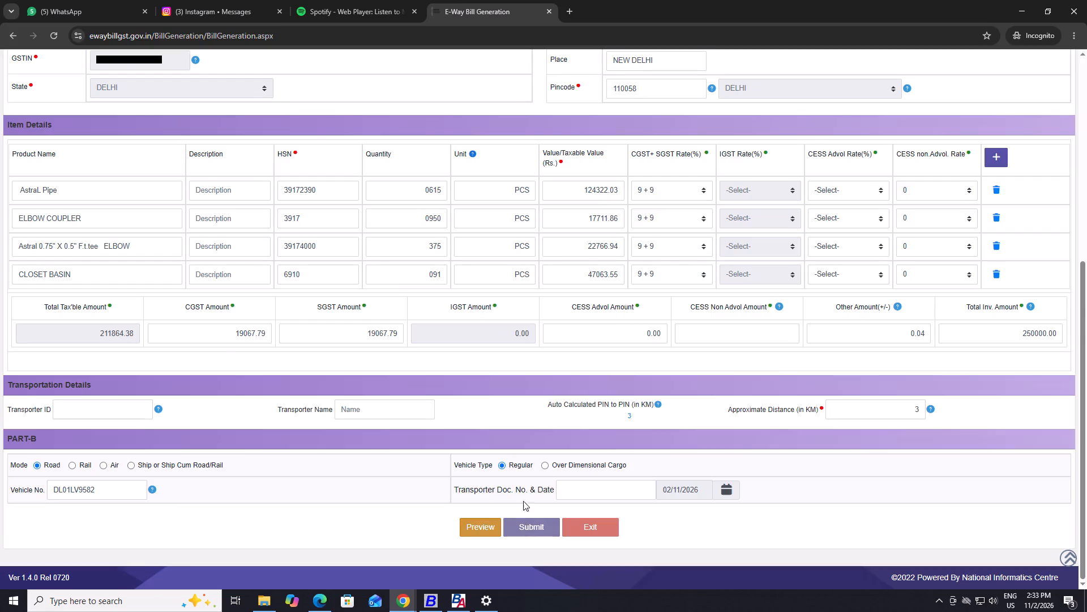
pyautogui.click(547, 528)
# Reopen the e-way bill preview, read through the bill/dispatch and bill/ship details, and return to the form.
pyautogui.click(476, 520)
pyautogui.click(585, 113)
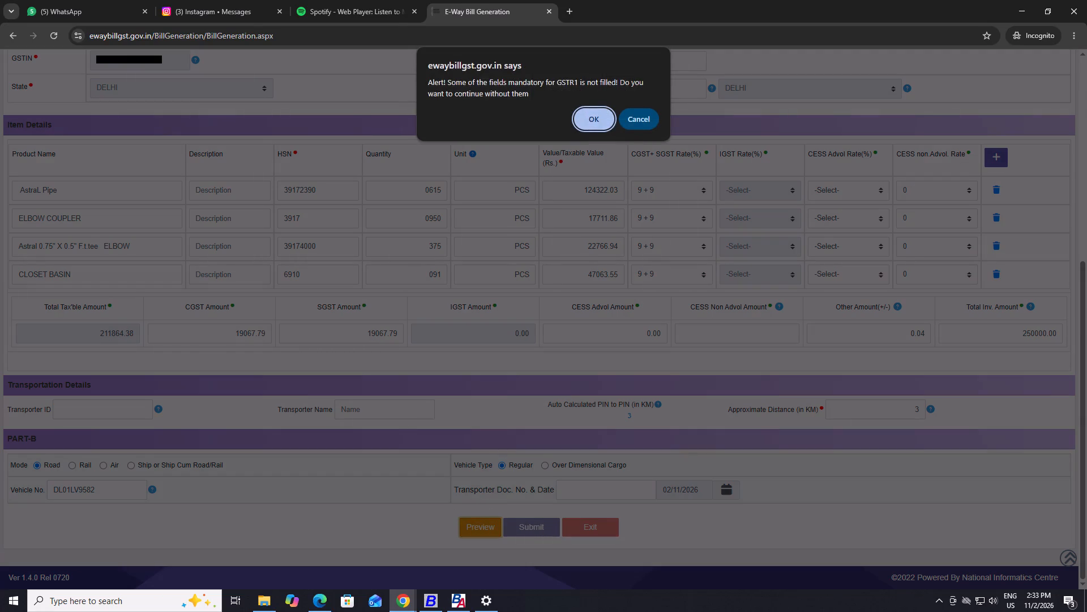
pyautogui.scroll(-4, 512, 202)
pyautogui.scroll(-3, 790, 266)
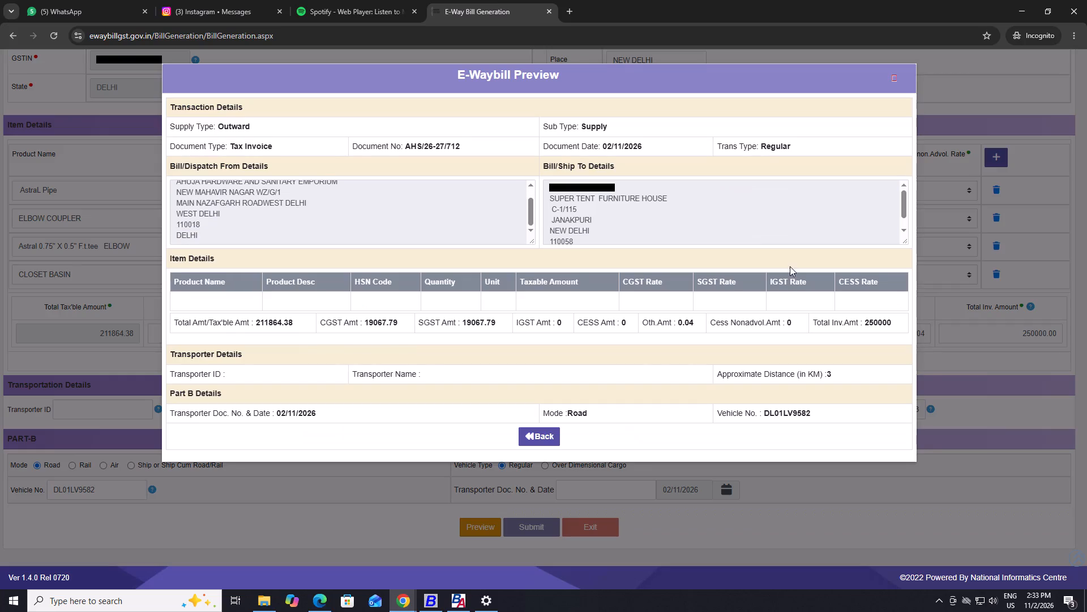
pyautogui.scroll(-1, 790, 266)
pyautogui.scroll(-3, 598, 398)
pyautogui.click(542, 434)
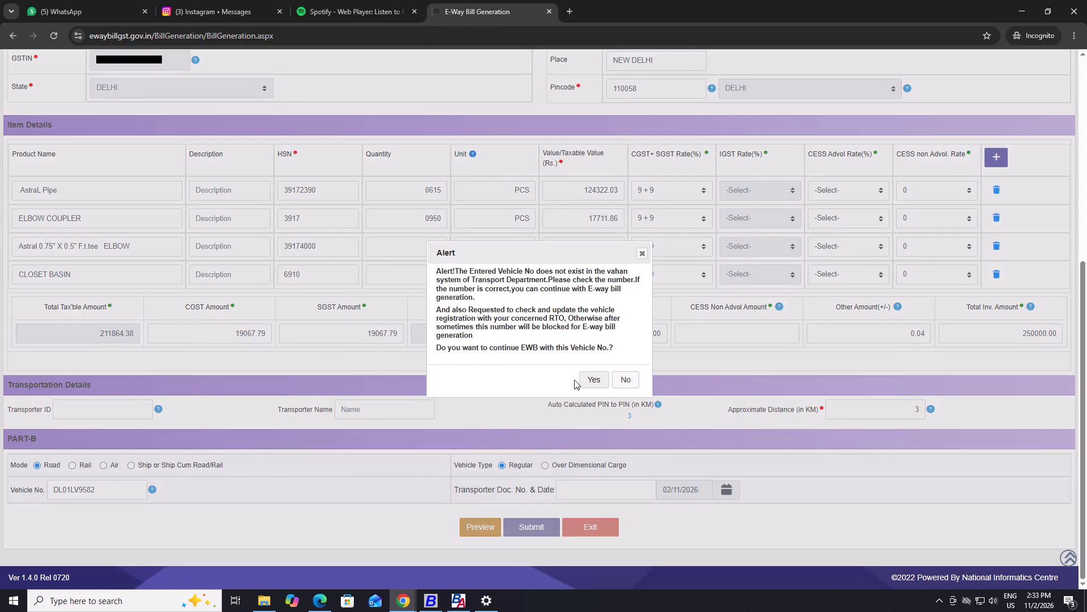
# Confirm continuing the e-way bill generation with the entered vehicle number.
pyautogui.click(587, 376)
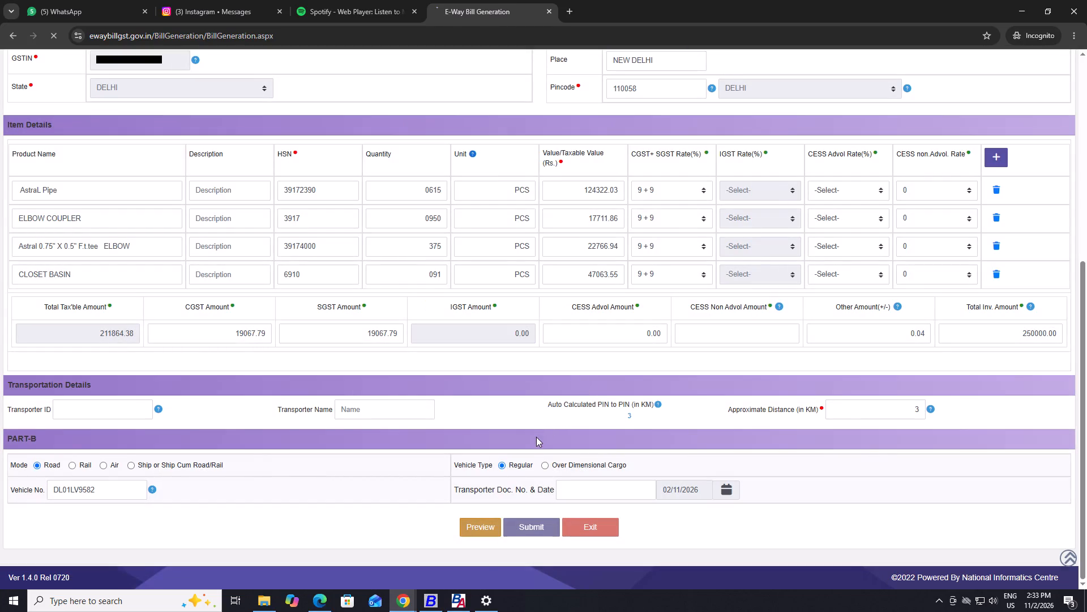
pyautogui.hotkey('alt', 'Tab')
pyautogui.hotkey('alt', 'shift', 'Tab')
# Print the generated e-way bill with Save as PDF as the destination, check both preview pages, and start saving the file.
pyautogui.scroll(-10, 547, 399)
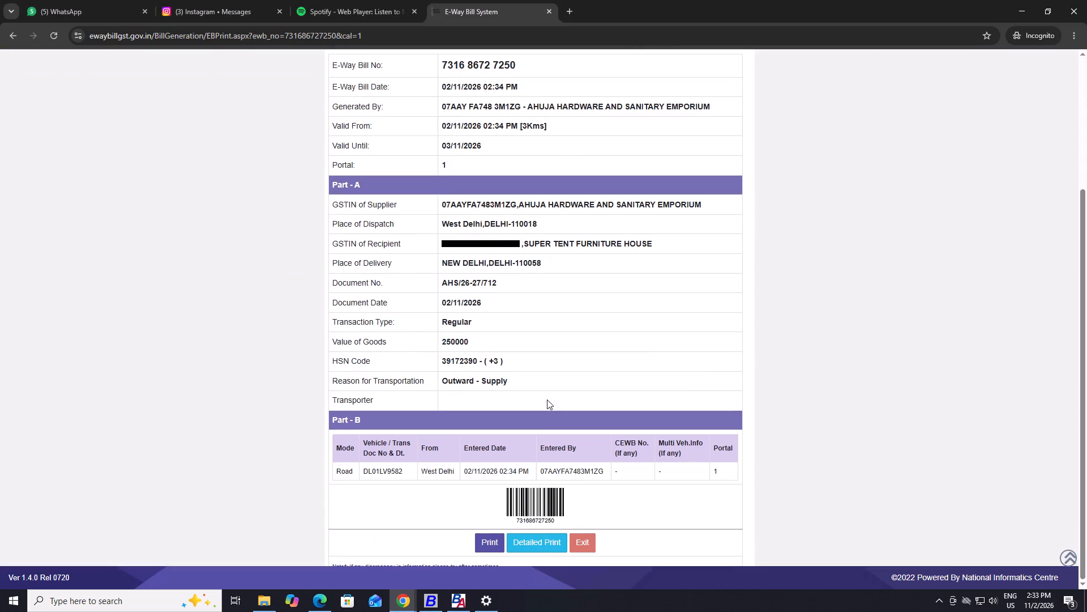
pyautogui.click(494, 534)
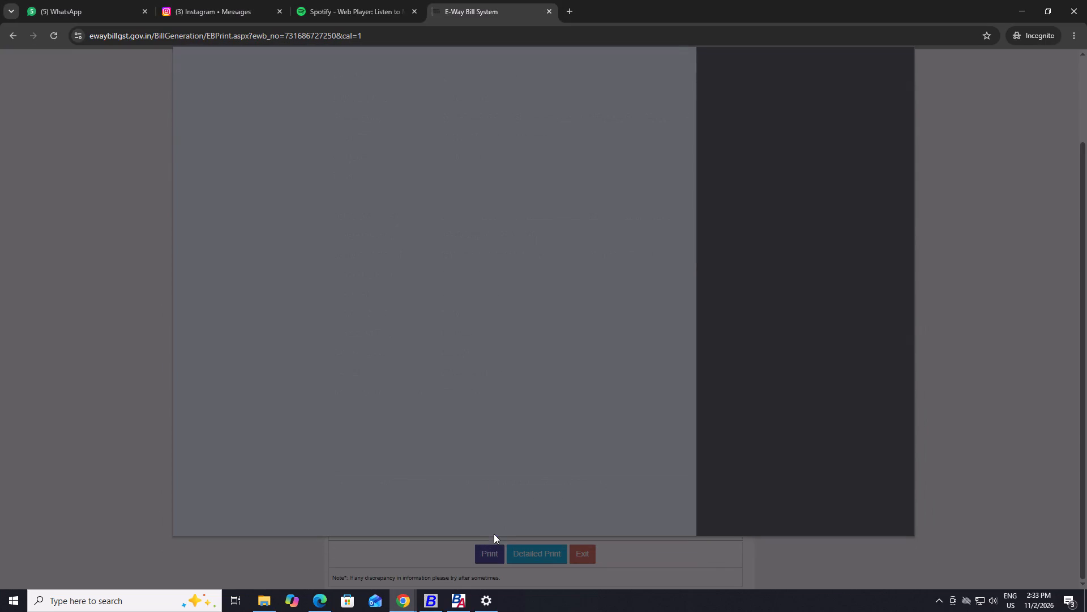
pyautogui.click(848, 101)
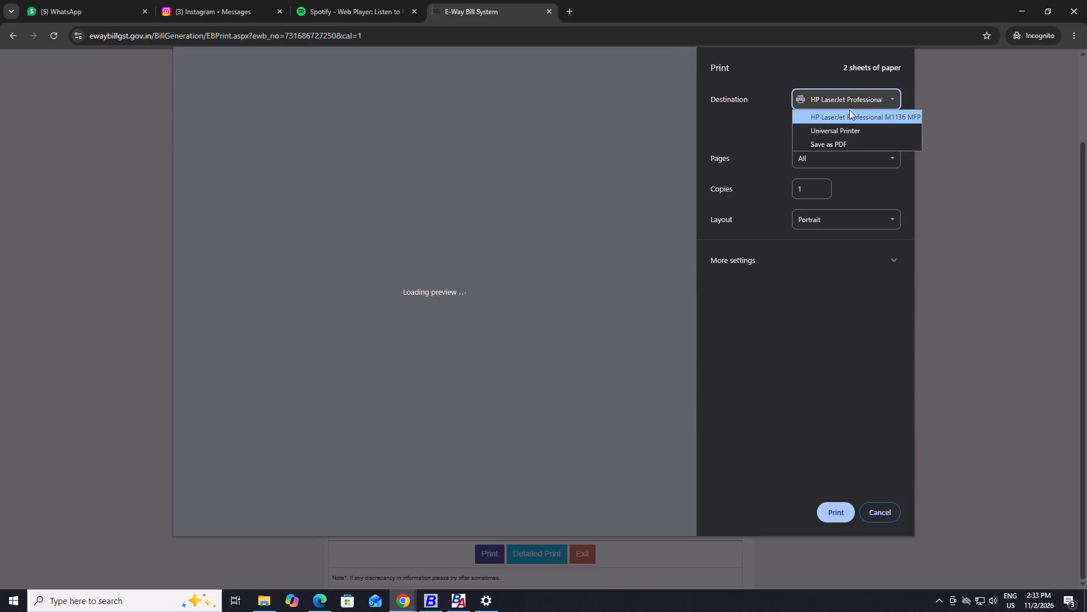
pyautogui.click(855, 139)
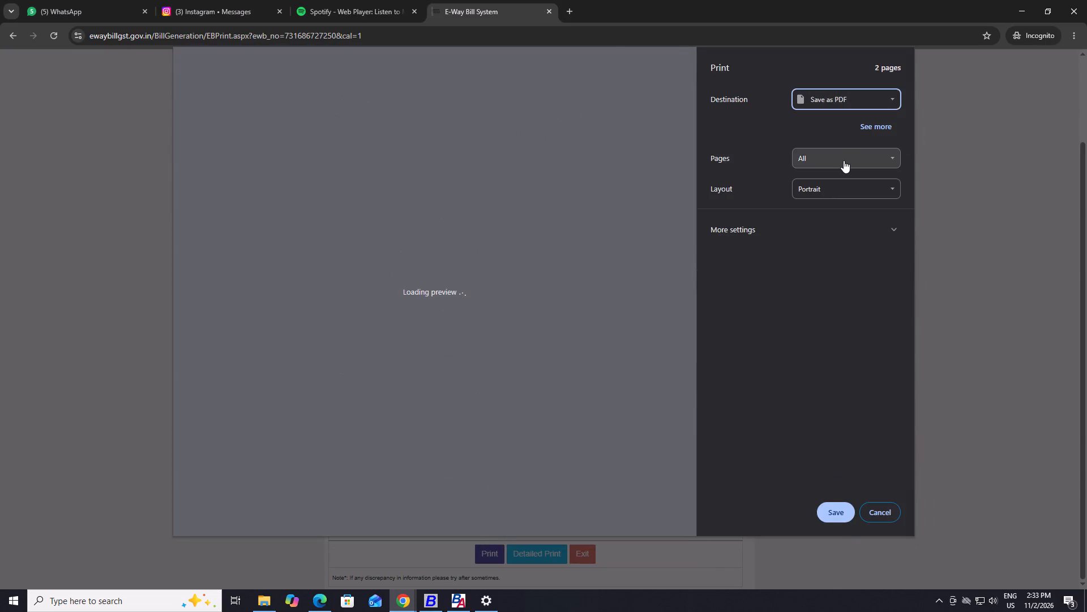
pyautogui.scroll(-3, 528, 337)
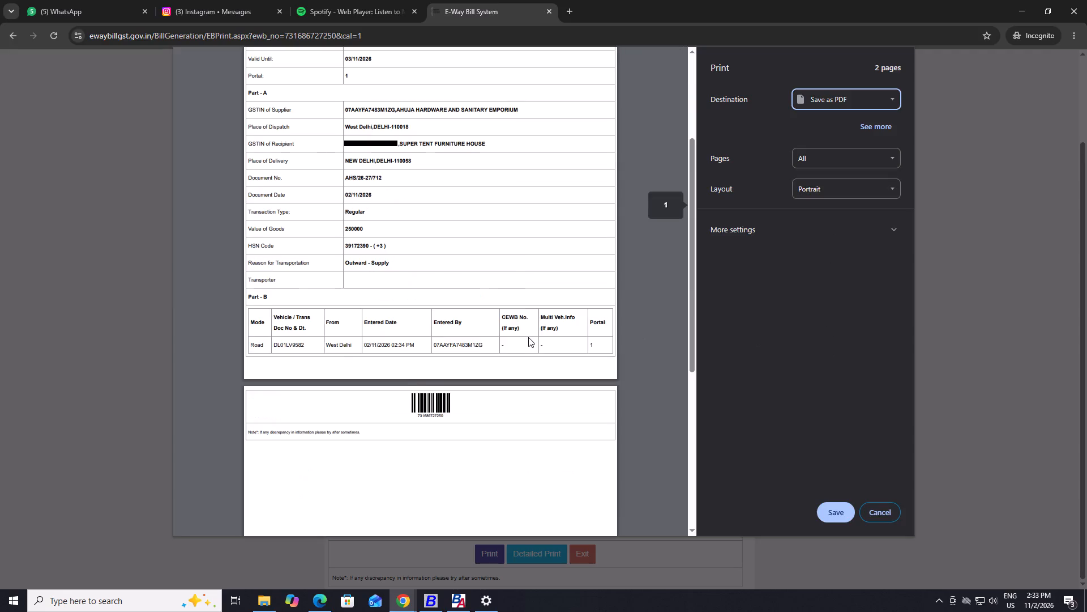
pyautogui.scroll(-9, 528, 337)
pyautogui.scroll(5, 528, 337)
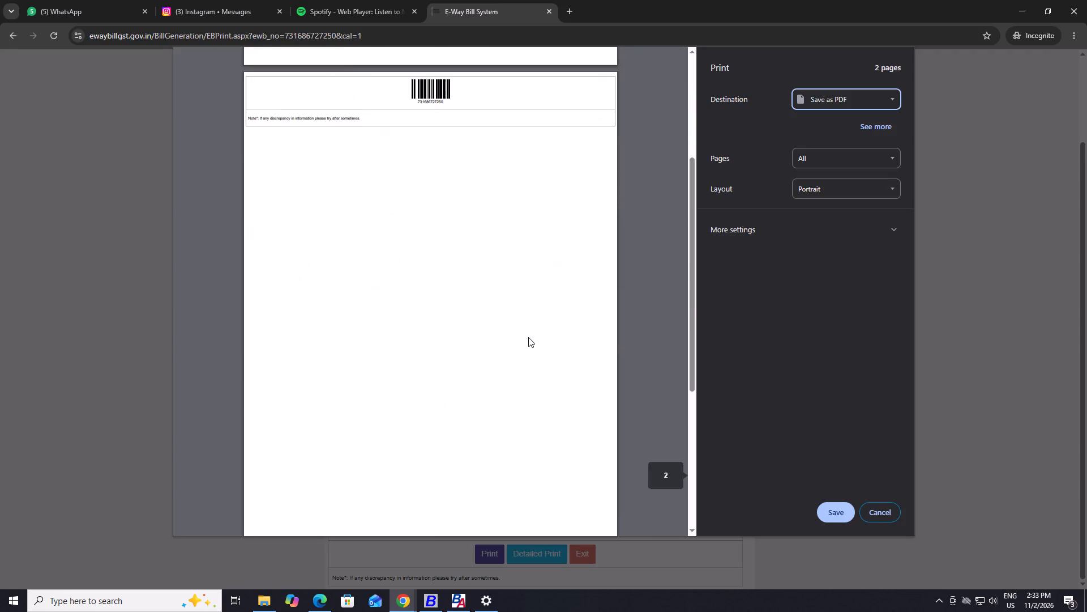
pyautogui.scroll(10, 528, 337)
pyautogui.click(816, 507)
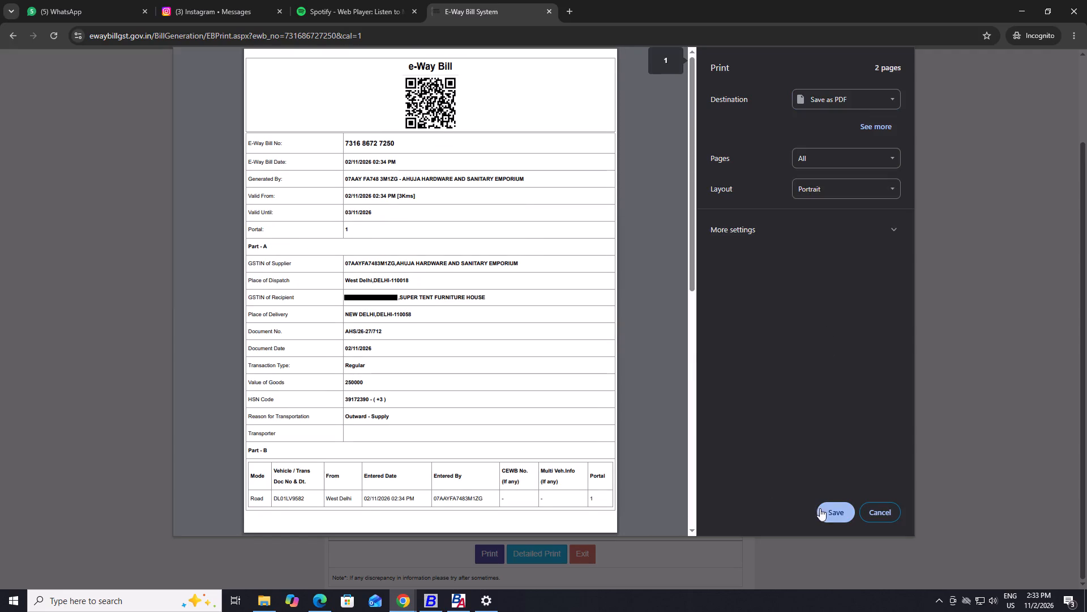
pyautogui.click(828, 511)
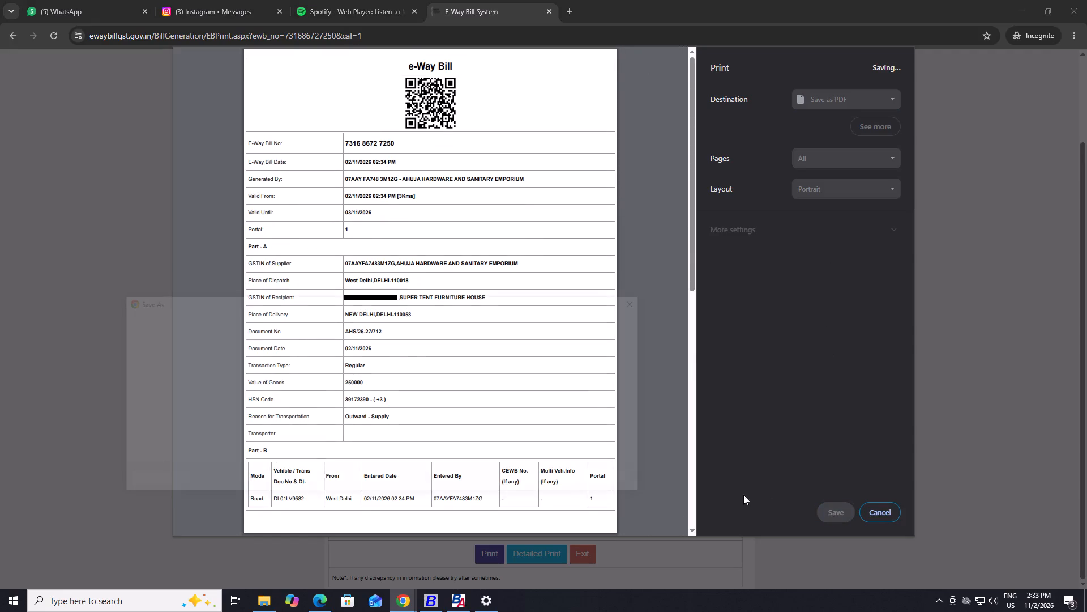
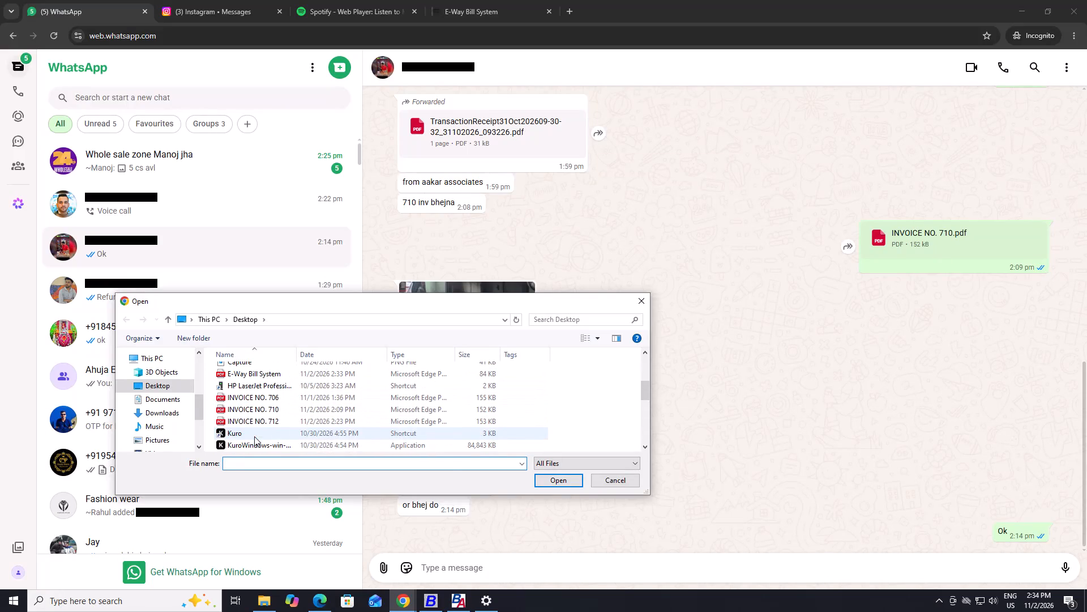
# Select the INVOICE NO. 712 PDF on the Desktop as an attachment for the open WhatsApp chat.
pyautogui.click(268, 419)
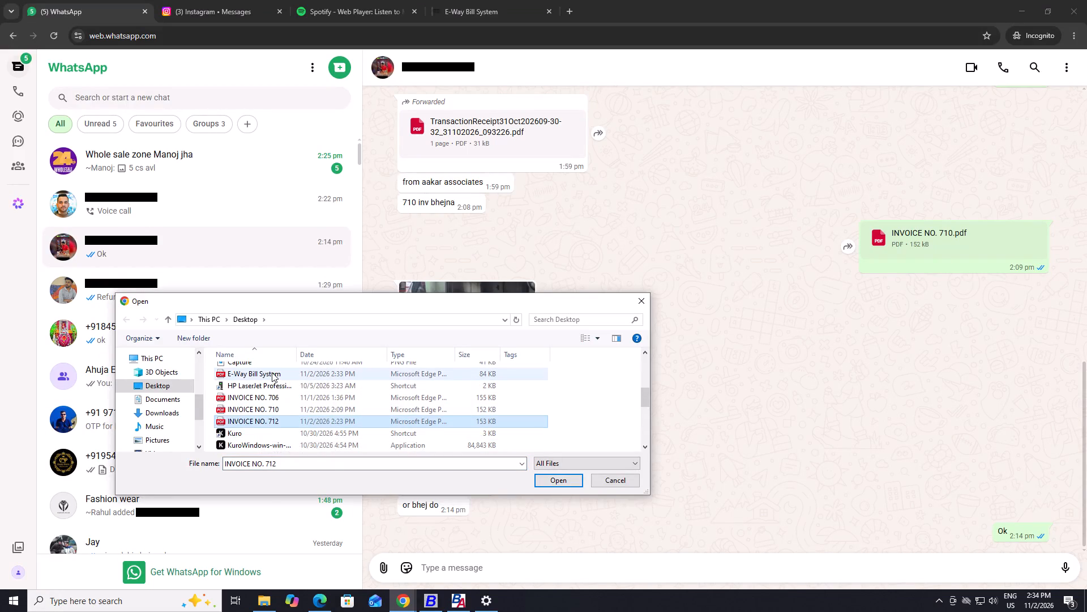